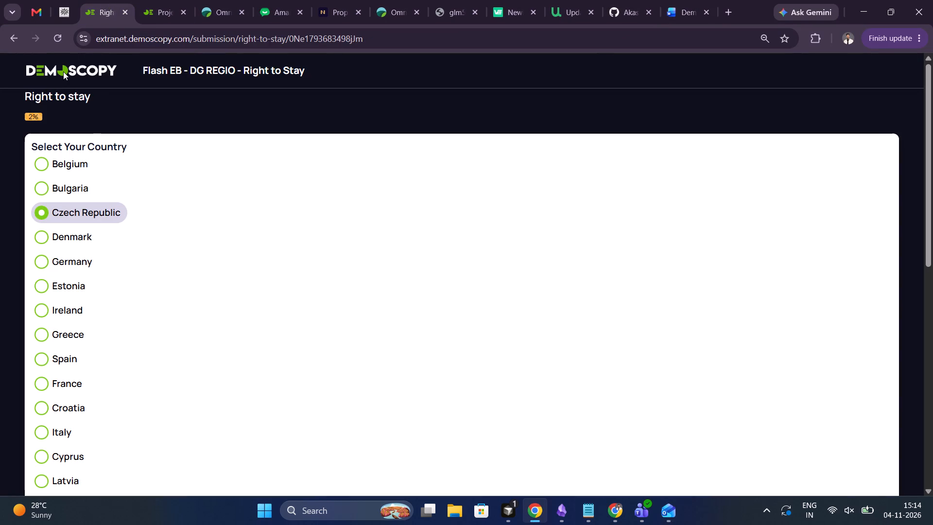
# Select the path after extranet.demoscopy.com in the Right to Stay survey's web address.
pyautogui.moveTo(395, 37); pyautogui.dragTo(189, 49)
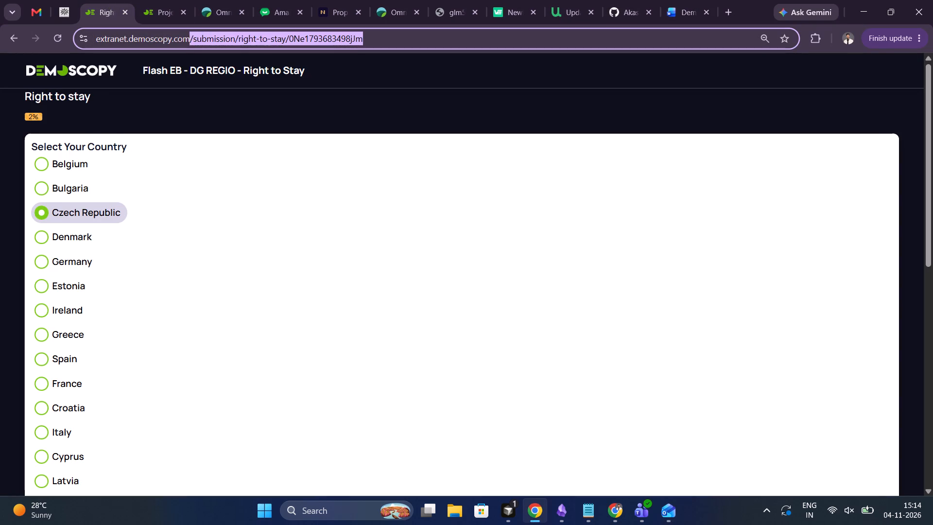
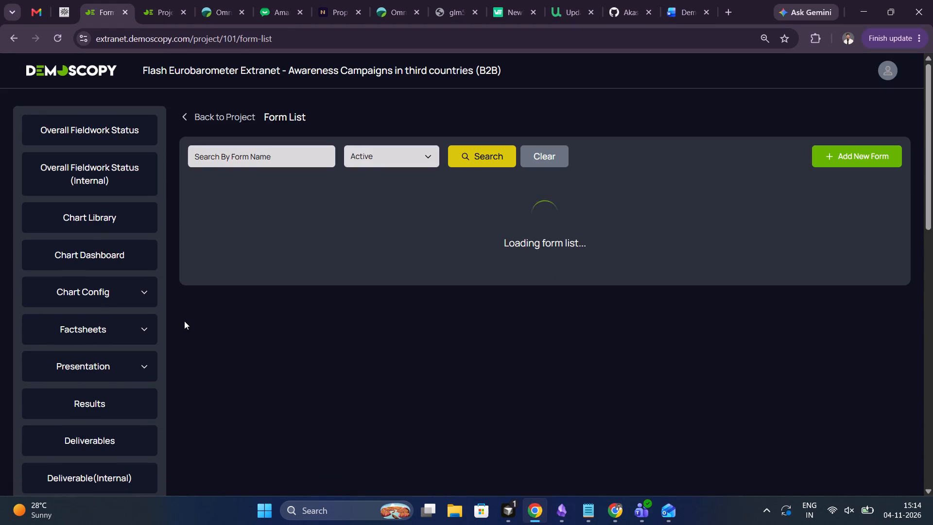
# Open the Awareness Campaigns in third countries (B2B) form and bring up the preview of its sections and questions.
pyautogui.click(318, 239)
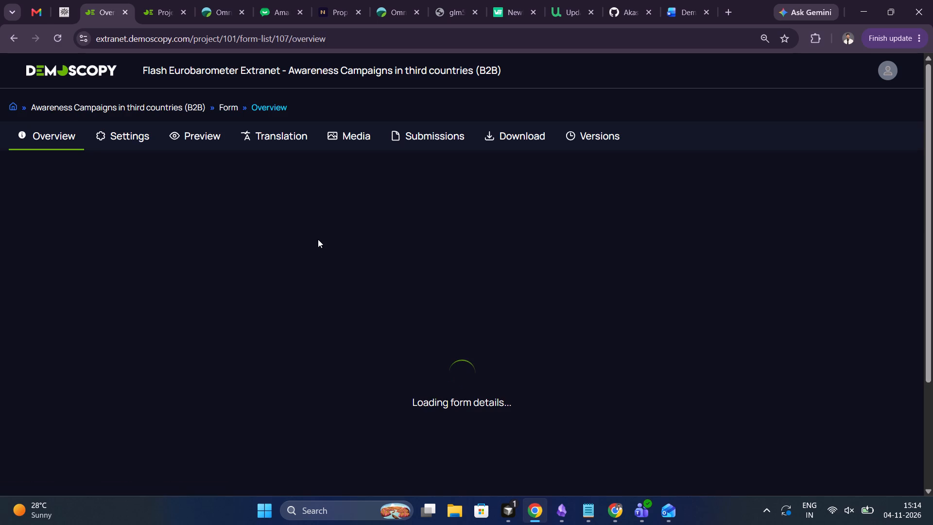
pyautogui.click(172, 140)
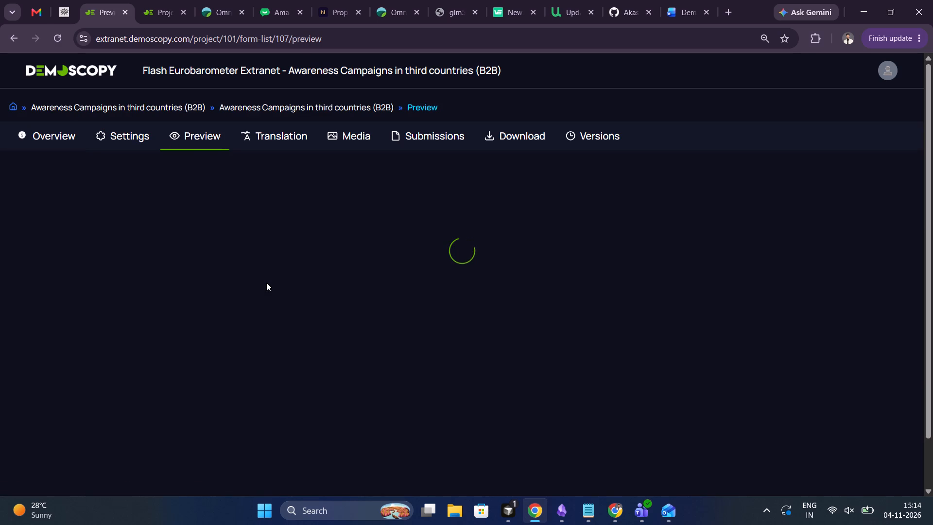
pyautogui.scroll(-1, 542, 312)
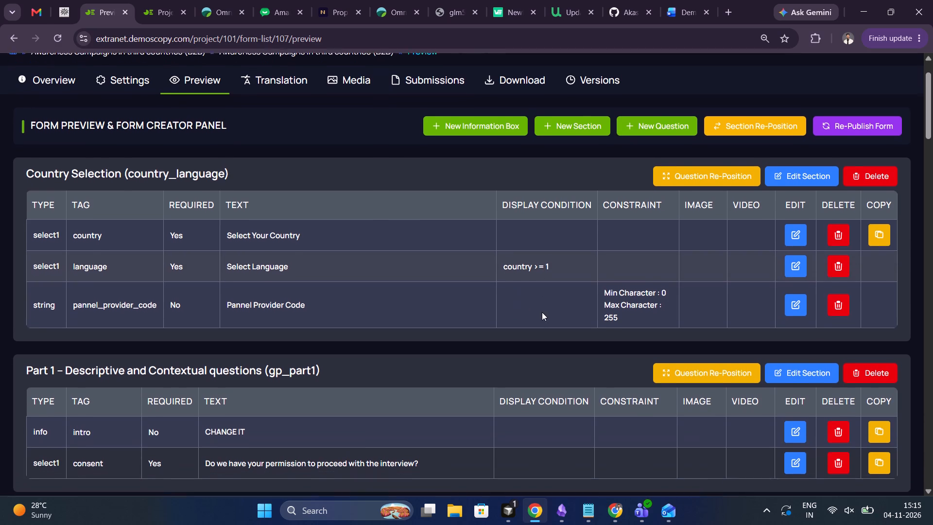
pyautogui.scroll(-1, 542, 312)
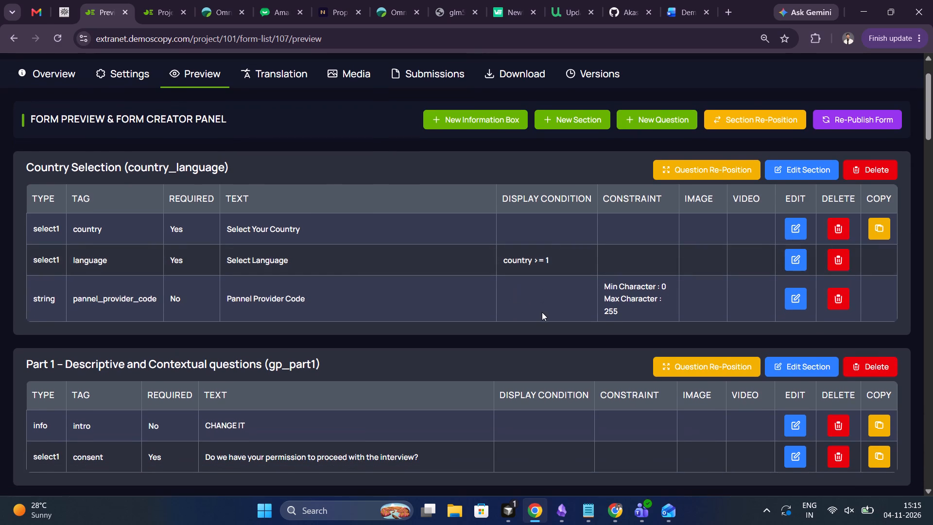
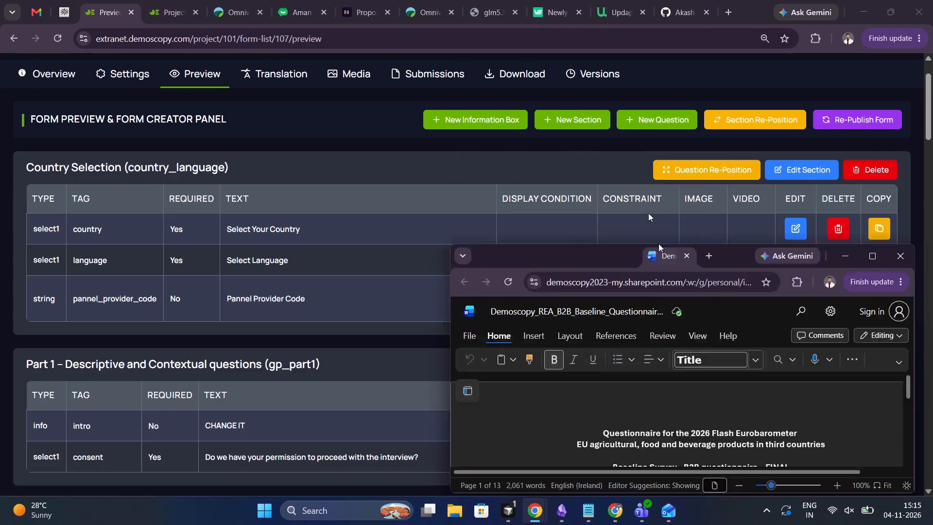
# Enlarge the B2B baseline questionnaire window to full size, look over its opening page and return to the B2B form preview.
pyautogui.moveTo(648, 213); pyautogui.dragTo(640, 248)
pyautogui.click(849, 270)
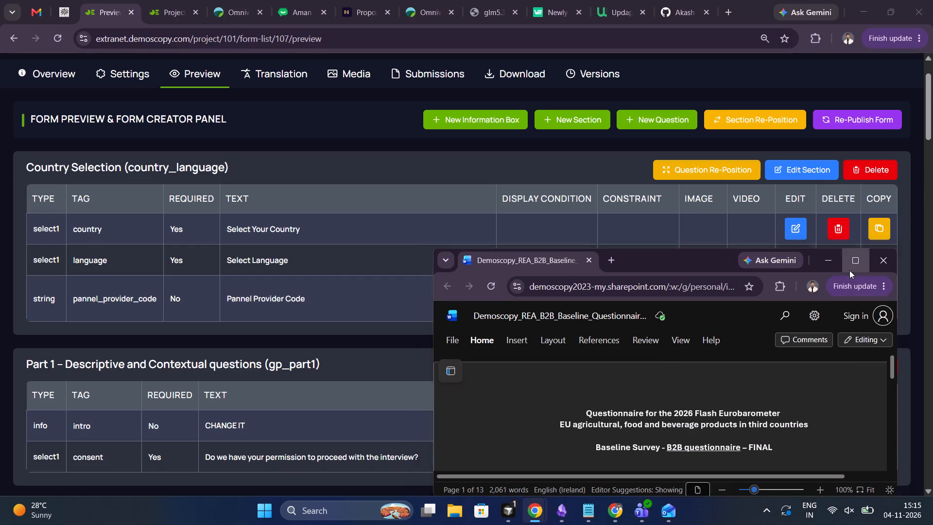
pyautogui.scroll(-1, 531, 340)
pyautogui.hotkey('alt', 'Tab')
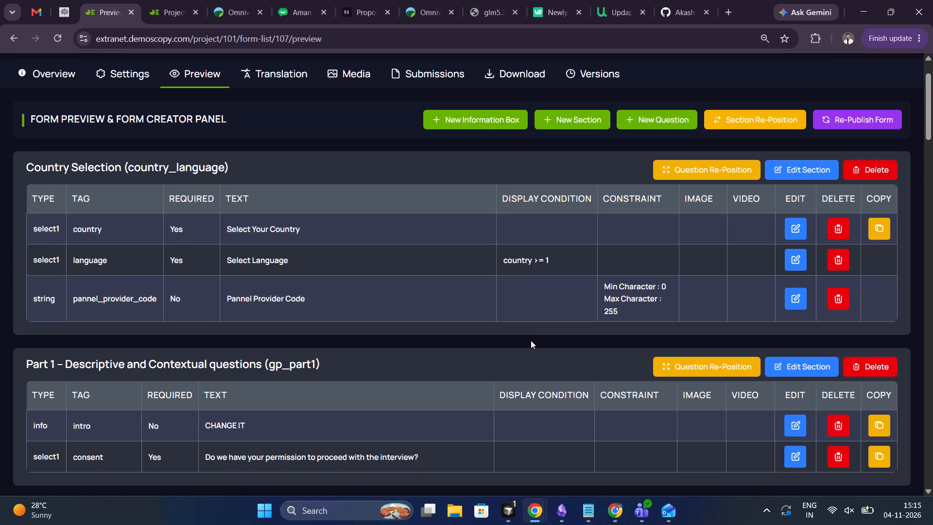
# Compare the opening COMPANY AND RESPONDENT PROFILE questions in the Word questionnaire with Part A of the B2B form preview.
pyautogui.hotkey('alt', 'Tab')
pyautogui.scroll(-2, 359, 413)
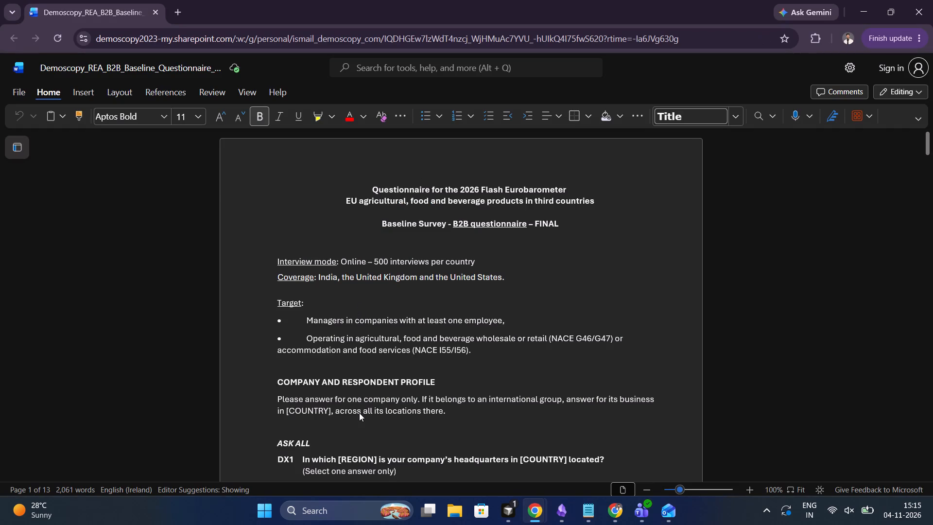
pyautogui.click(380, 420)
pyautogui.scroll(-3, 380, 420)
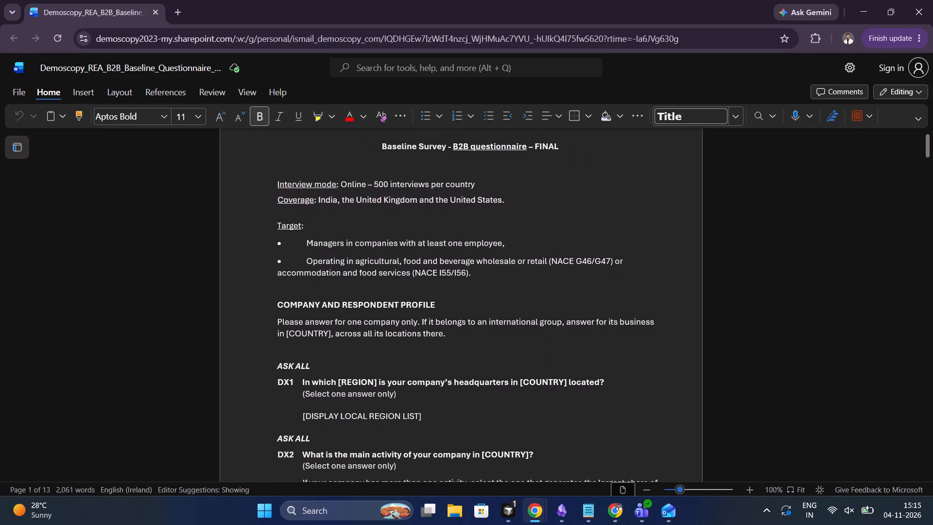
pyautogui.scroll(-2, 380, 420)
pyautogui.scroll(1, 380, 420)
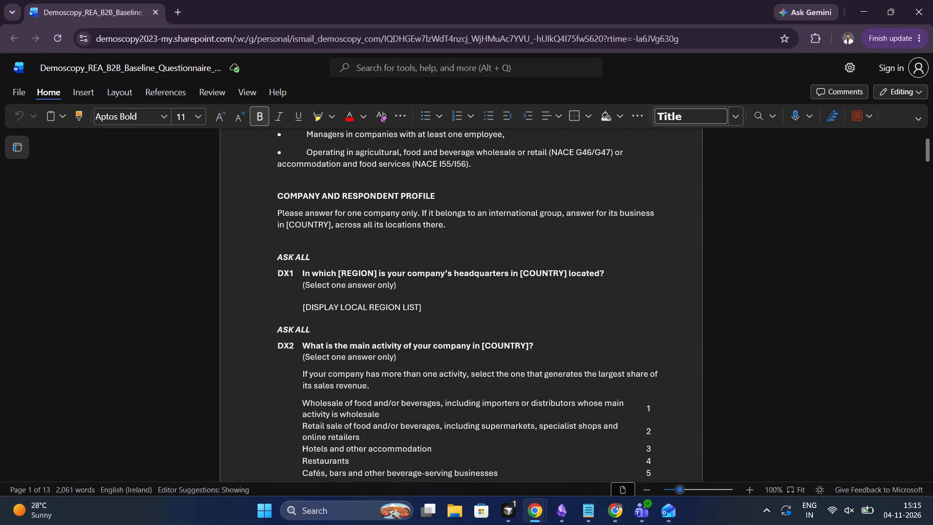
pyautogui.scroll(4, 380, 420)
pyautogui.scroll(-2, 380, 420)
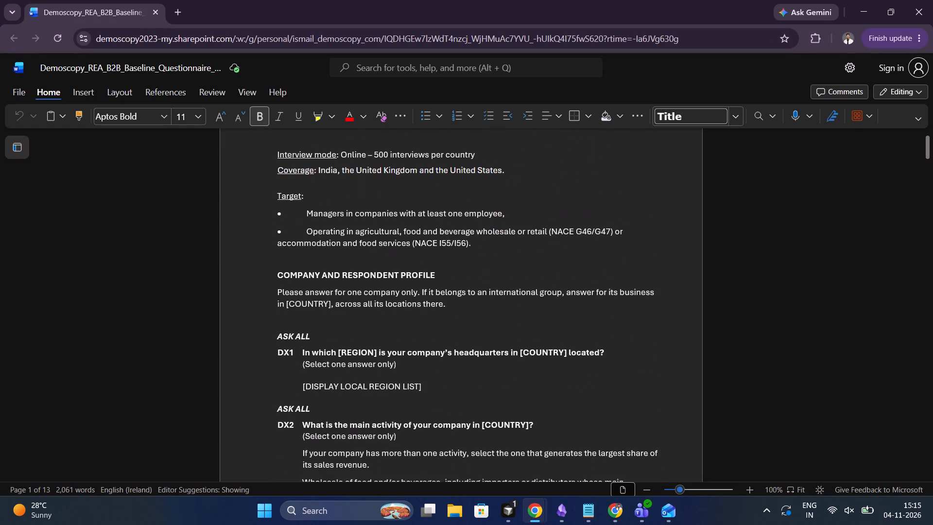
pyautogui.hotkey('alt', 'Tab')
pyautogui.scroll(-3, 322, 388)
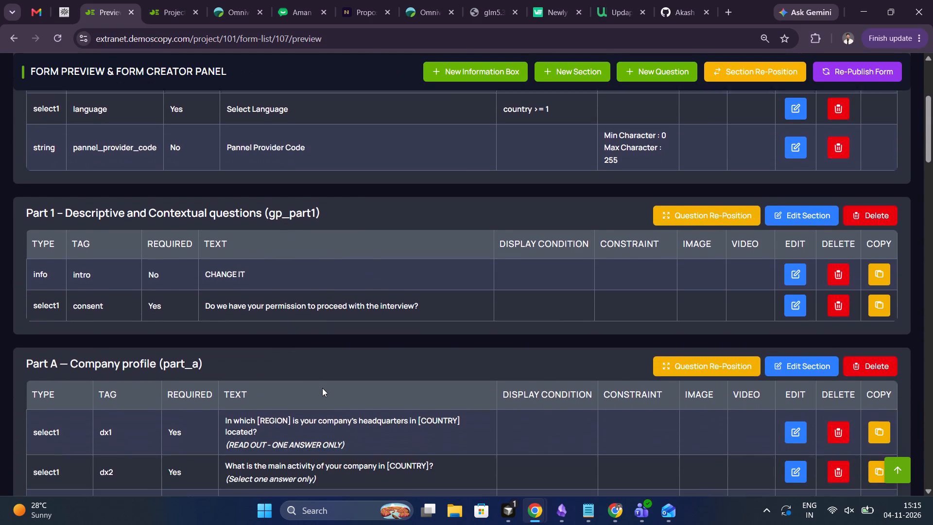
pyautogui.scroll(-2, 322, 388)
pyautogui.hotkey('alt', 'Tab')
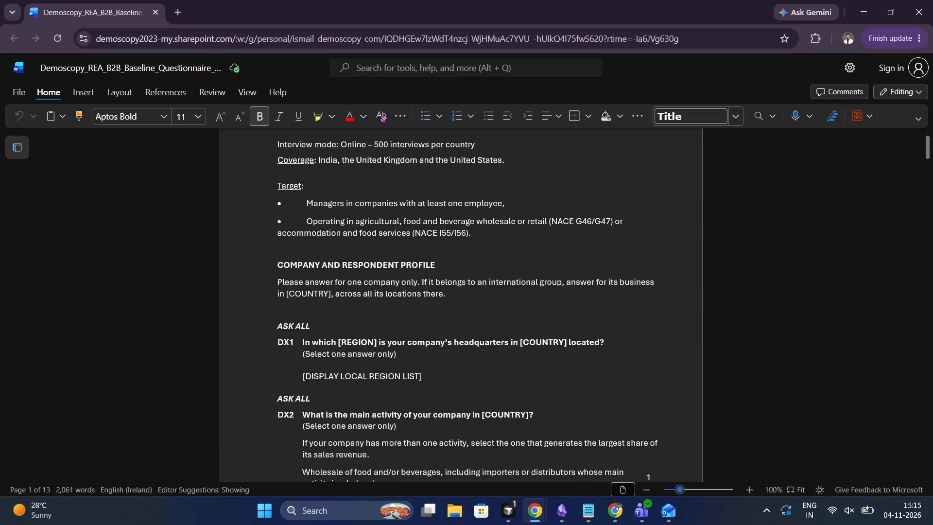
pyautogui.hotkey('alt', 'Tab')
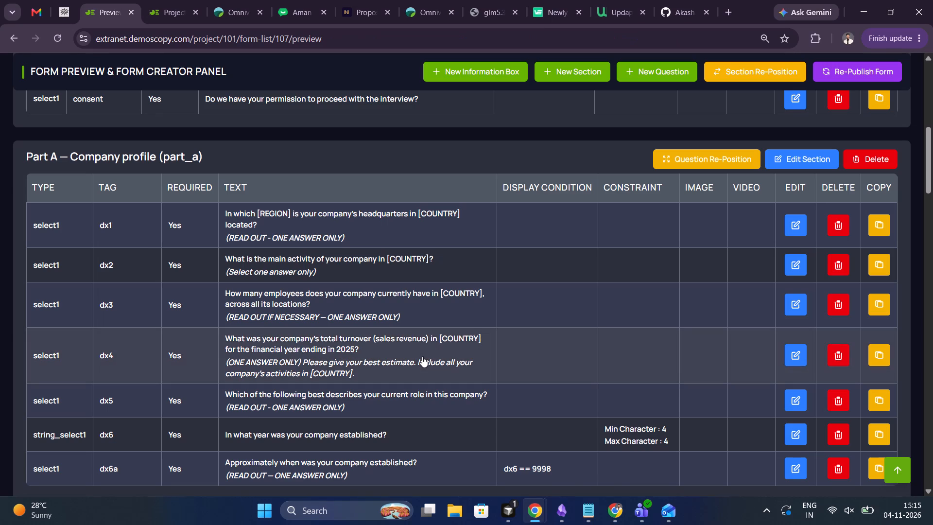
# Check question DX2 in the Word questionnaire against the form preview and highlight its continue/stop-interview rule in the document.
pyautogui.hotkey('alt', 'Tab')
pyautogui.scroll(-6, 422, 356)
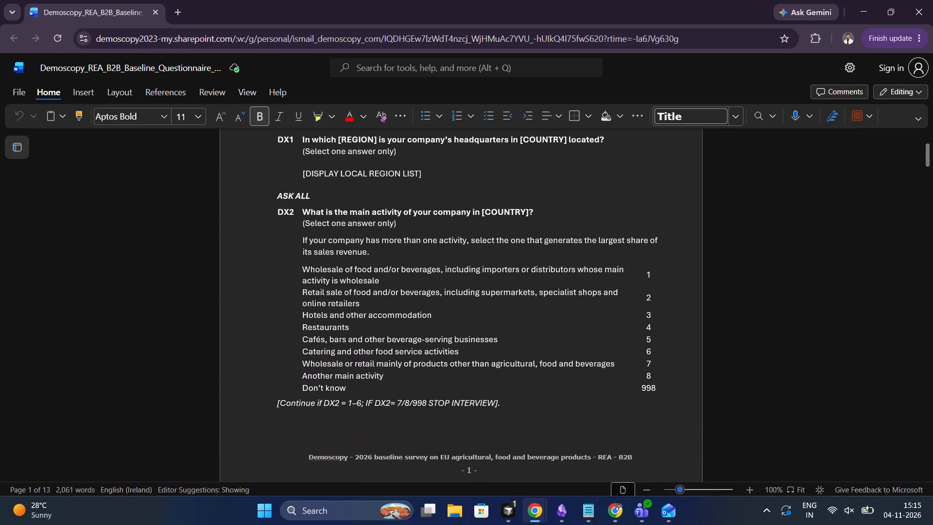
pyautogui.scroll(-1, 422, 356)
pyautogui.hotkey('alt', 'Tab')
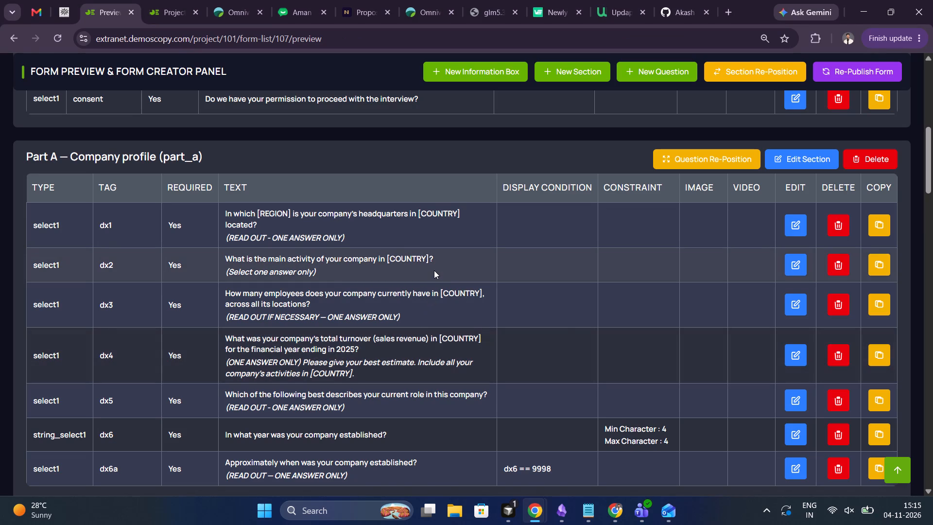
pyautogui.hotkey('alt', 'Tab')
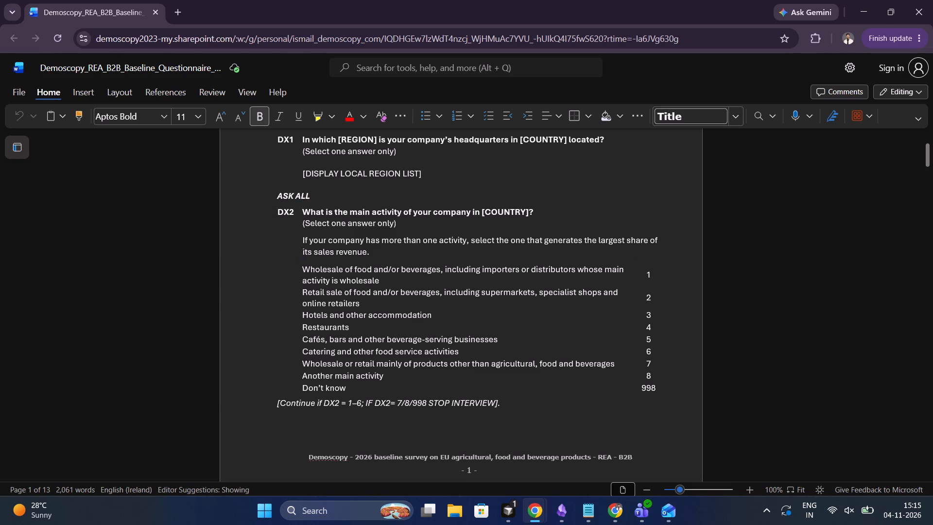
pyautogui.tripleClick(339, 400)
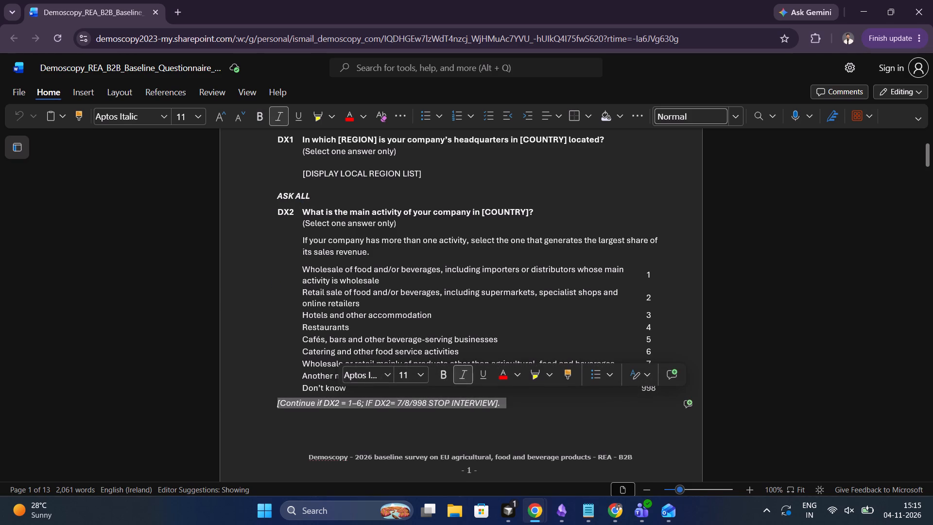
pyautogui.doubleClick(441, 403)
pyautogui.tripleClick(441, 403)
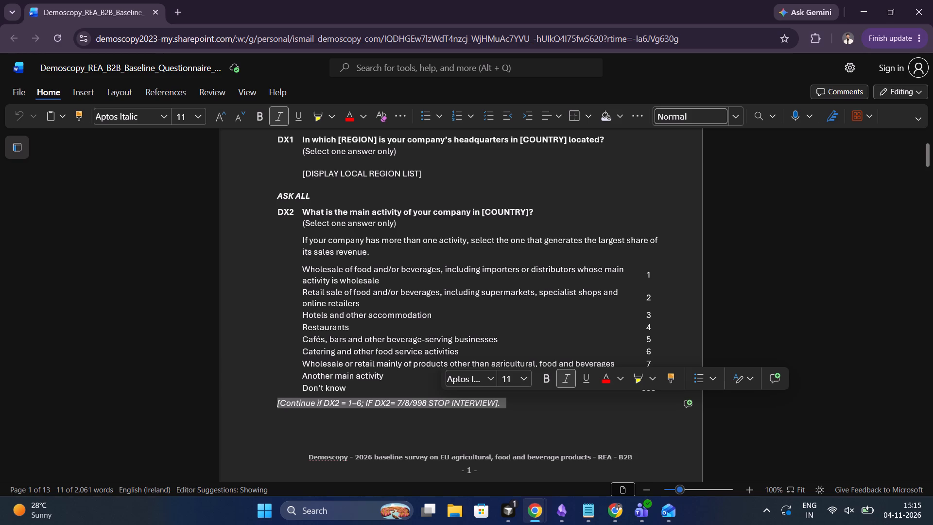
# In the B2B form's settings, view the Survey Termination Conditions page, then return to the general settings.
pyautogui.hotkey('alt', 'Tab')
pyautogui.scroll(12, 190, 204)
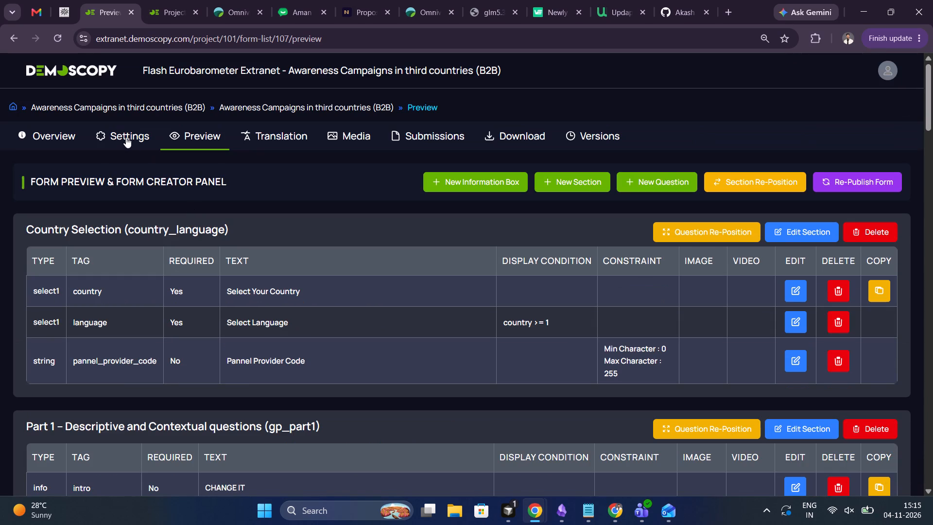
pyautogui.keyDown('ctrl'); pyautogui.click(126, 137); pyautogui.keyUp('ctrl')
pyautogui.click(150, 1)
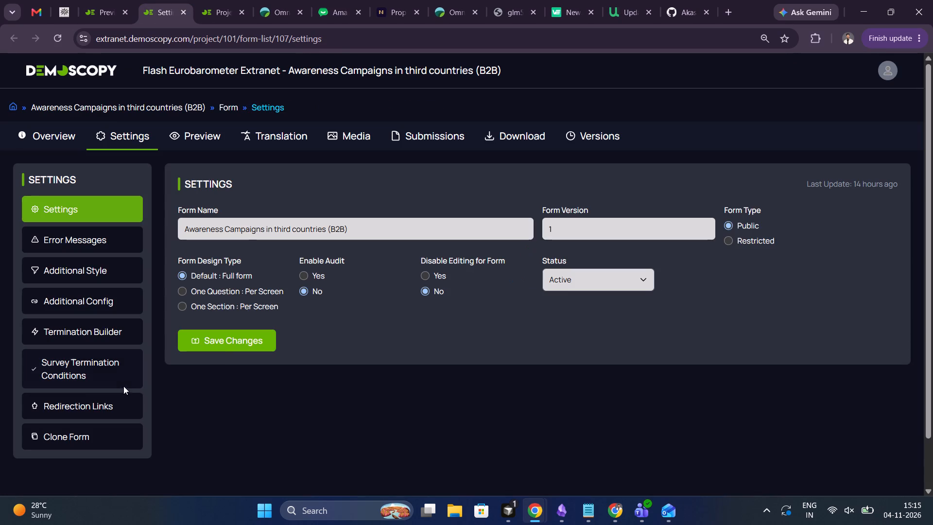
pyautogui.click(81, 376)
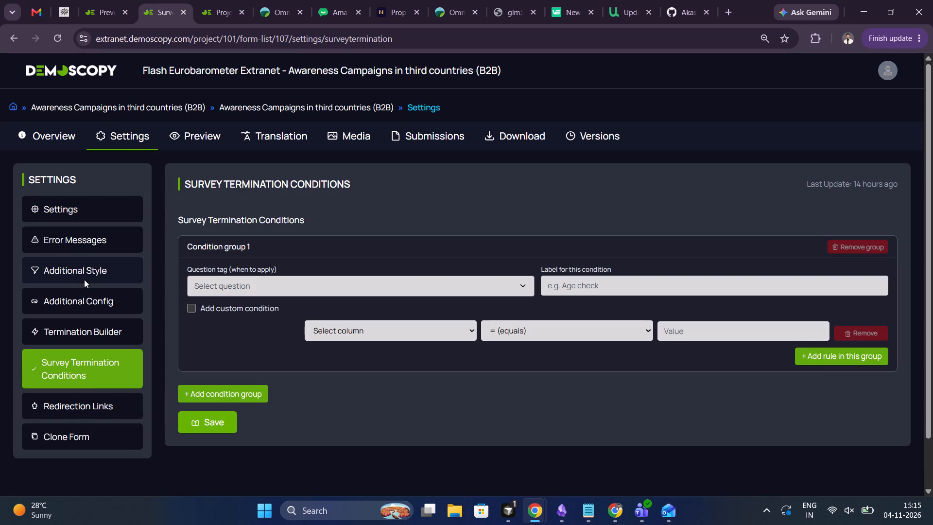
pyautogui.doubleClick(77, 211)
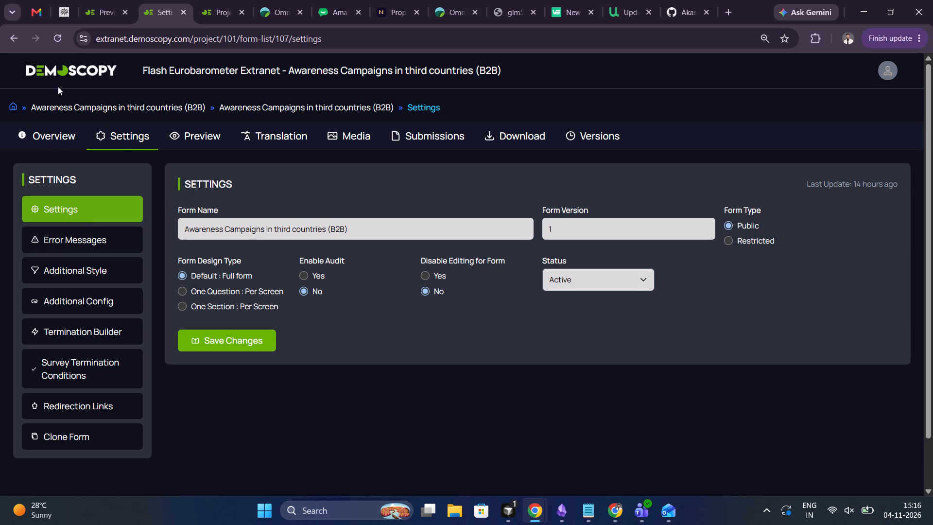
# Open the Awareness Campaigns in third countries (B2B) project from the project list and look through its available sections.
pyautogui.click(59, 72)
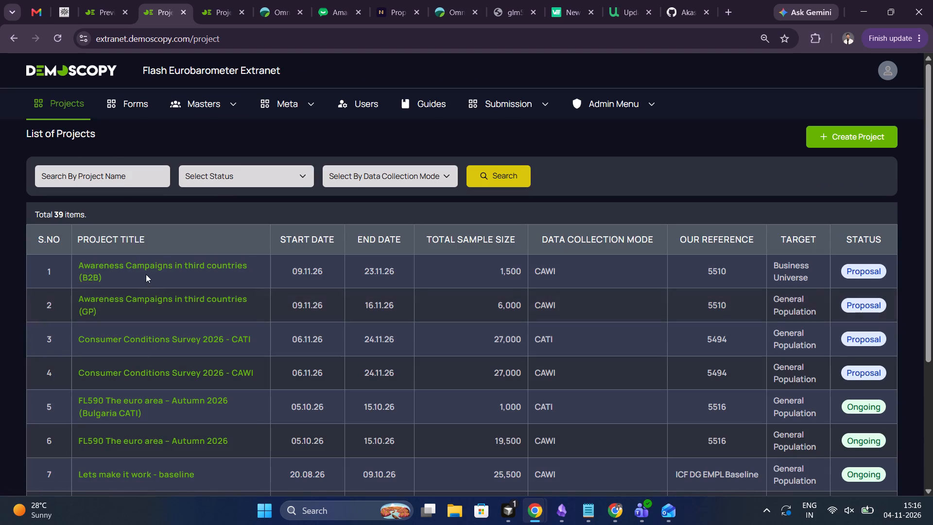
pyautogui.click(144, 267)
pyautogui.scroll(-3, 139, 336)
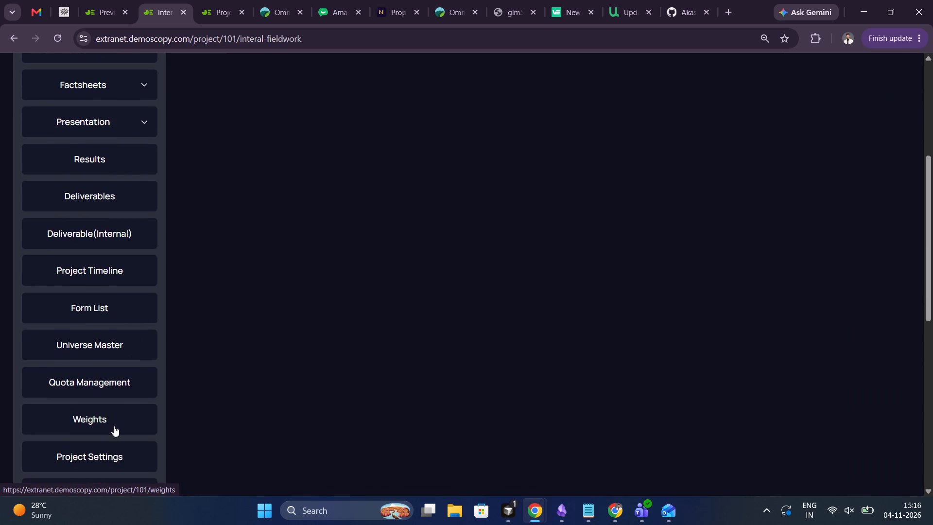
pyautogui.scroll(-1, 114, 426)
pyautogui.scroll(6, 107, 325)
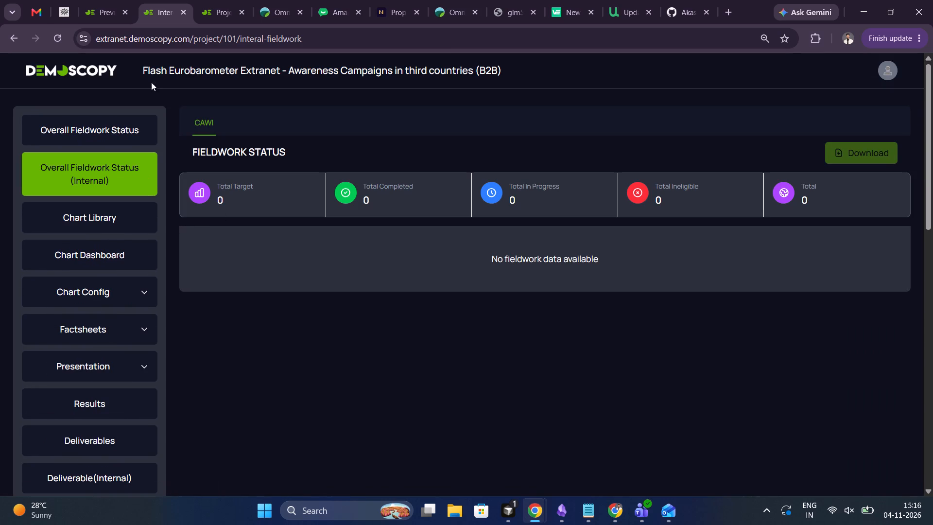
pyautogui.scroll(-3, 116, 283)
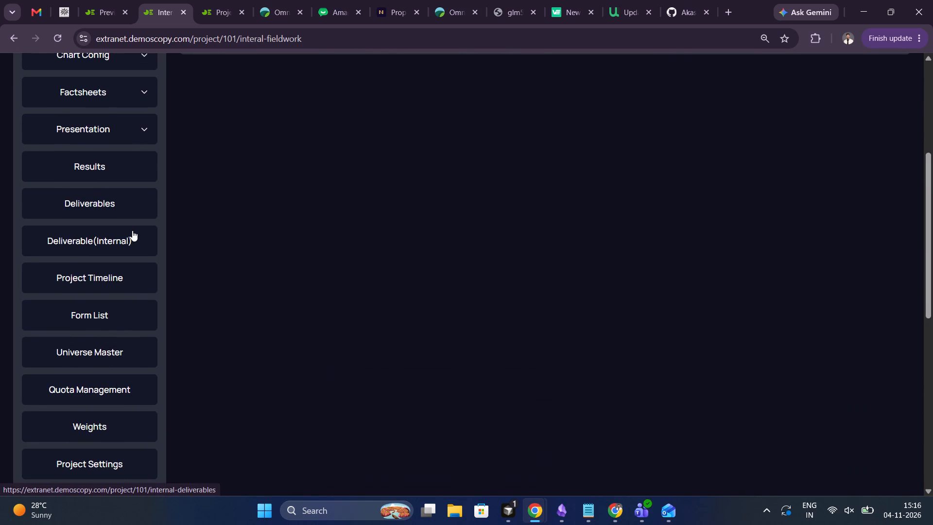
# From page 2 of the project list, open EUDA Survey on drugs and display its Survey on Drugs form's survey termination conditions.
pyautogui.click(218, 1)
pyautogui.scroll(2, 228, 226)
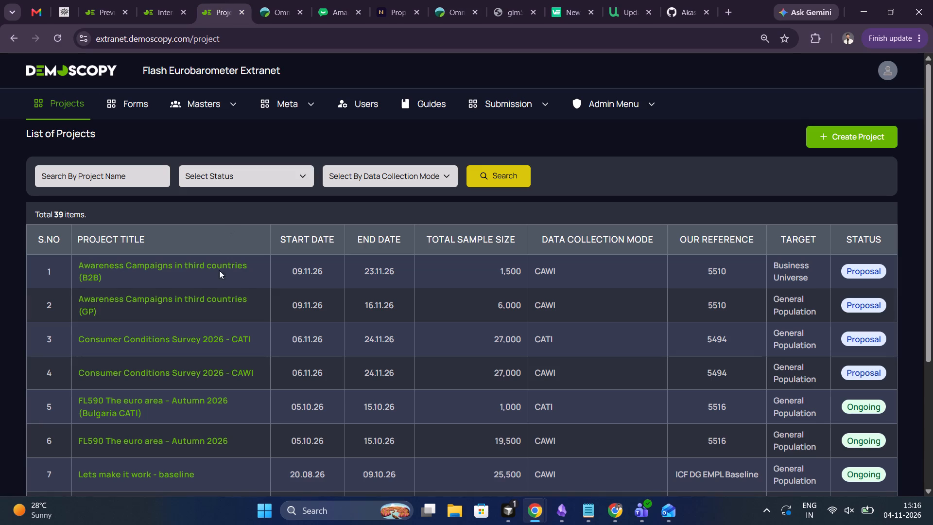
pyautogui.scroll(-2, 171, 383)
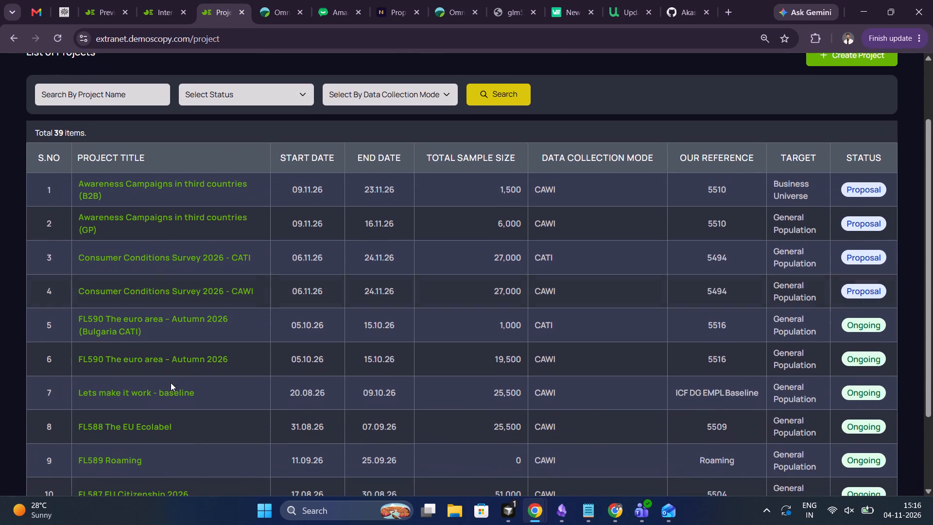
pyautogui.scroll(-2, 194, 396)
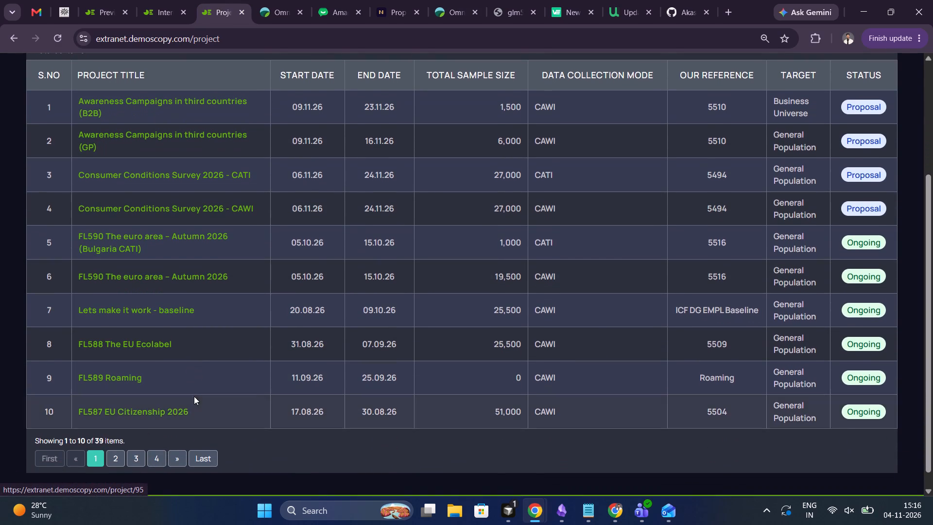
pyautogui.click(117, 458)
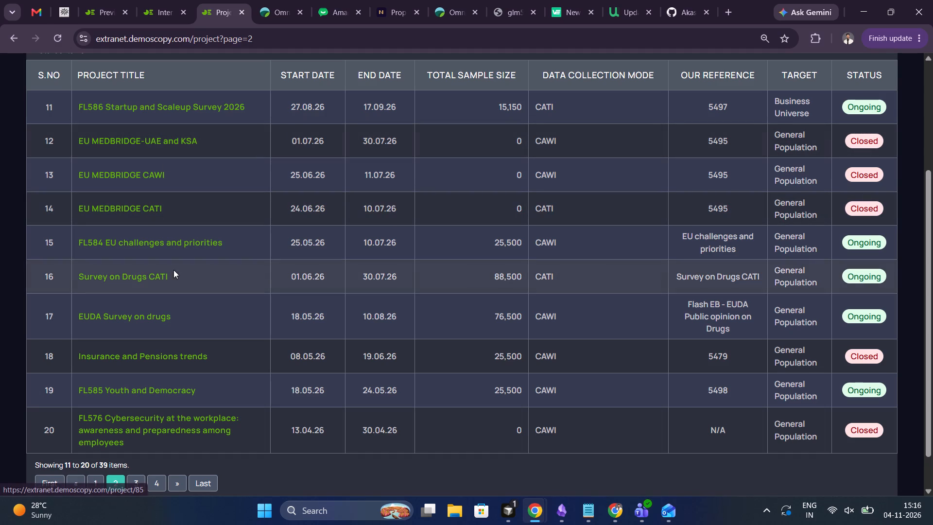
pyautogui.click(144, 317)
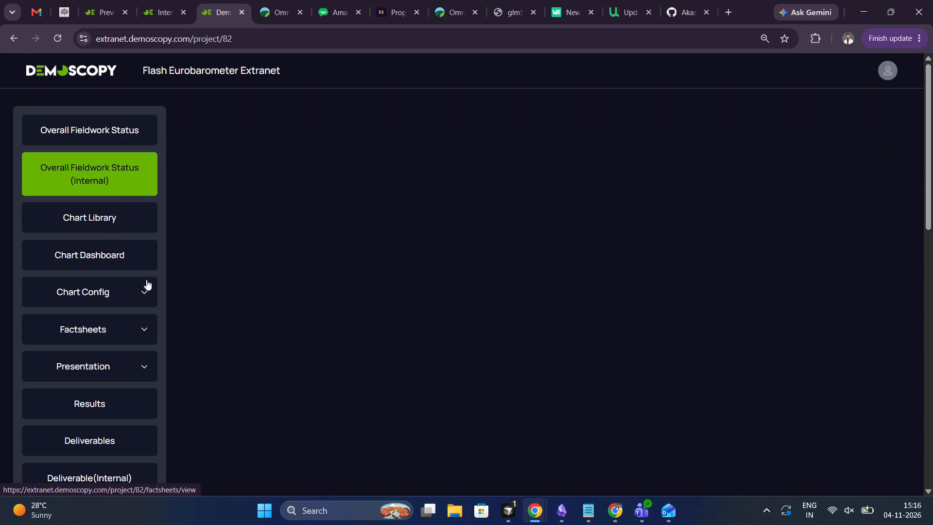
pyautogui.scroll(-2, 122, 340)
pyautogui.click(87, 394)
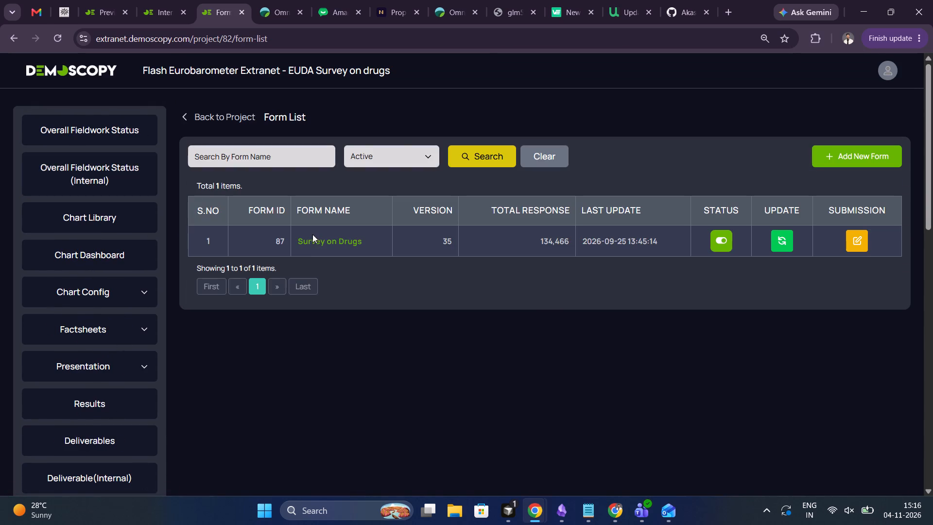
pyautogui.click(313, 238)
pyautogui.click(141, 137)
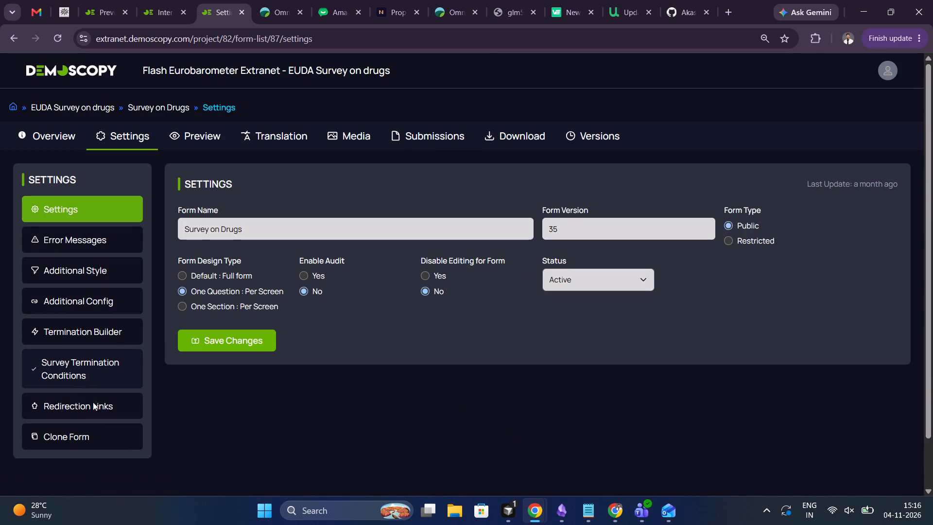
pyautogui.click(88, 375)
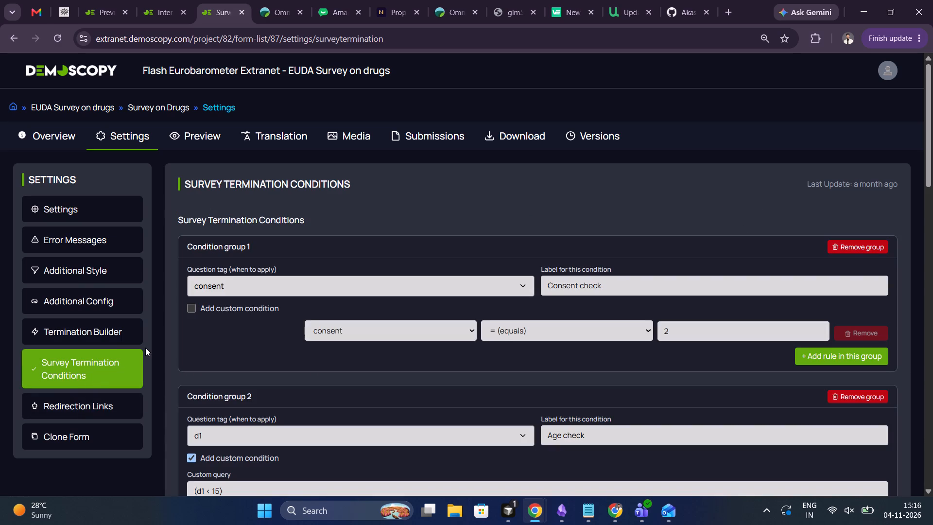
# Examine how the Survey on Drugs termination condition groups define their question tags, labels, rules and custom queries.
pyautogui.scroll(-6, 216, 329)
pyautogui.scroll(8, 216, 329)
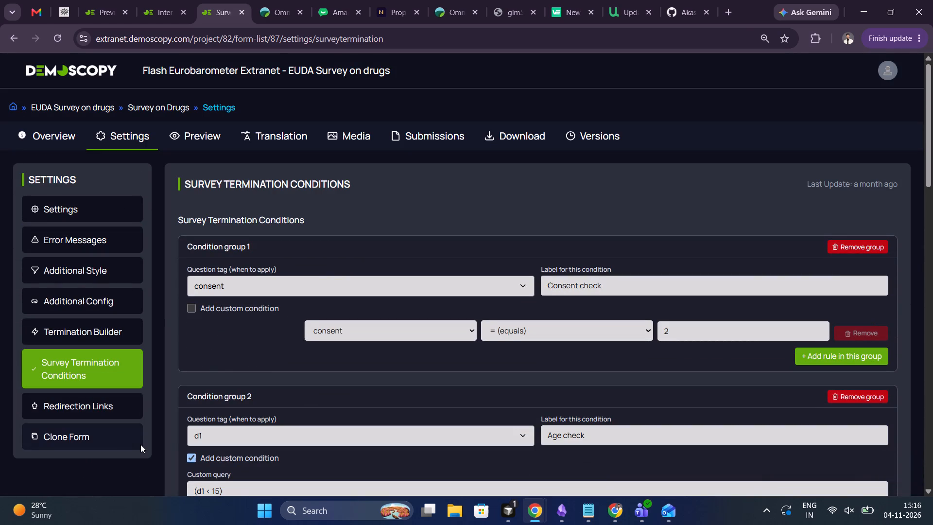
pyautogui.scroll(-2, 120, 347)
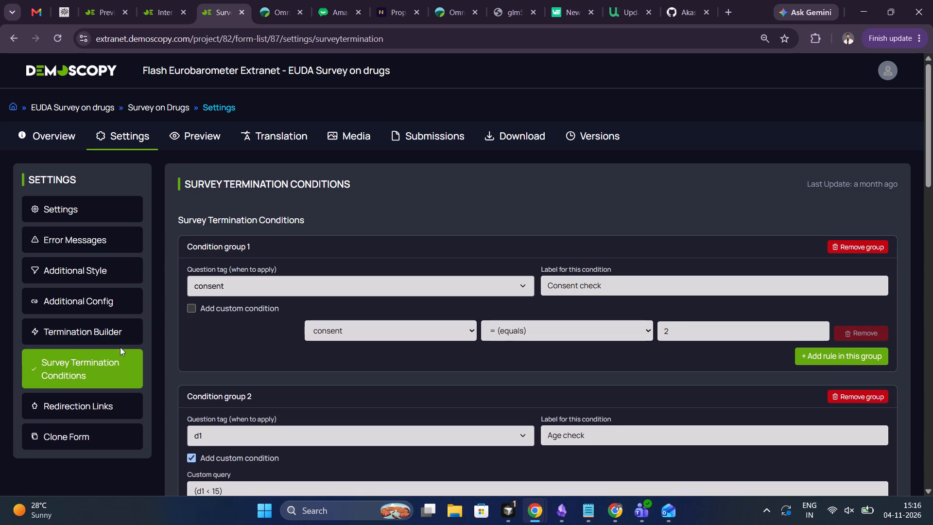
pyautogui.scroll(-9, 120, 347)
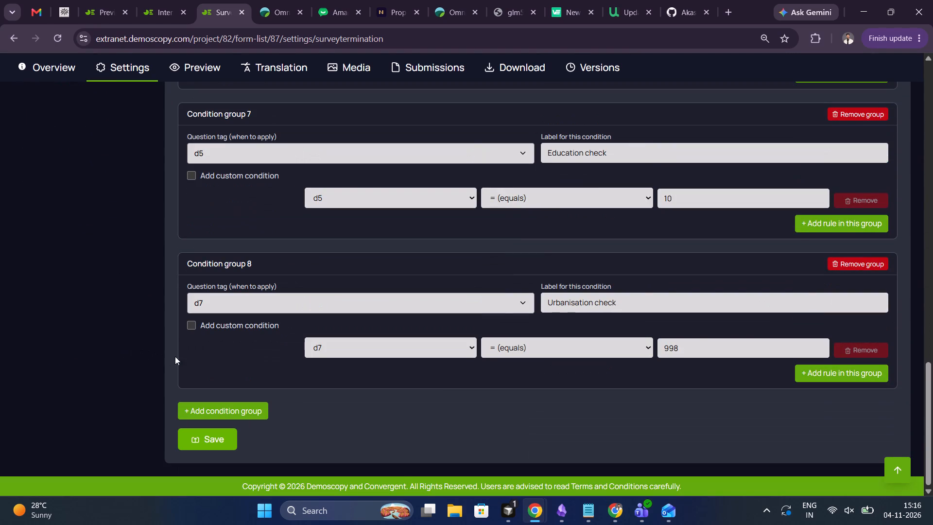
pyautogui.scroll(1, 206, 365)
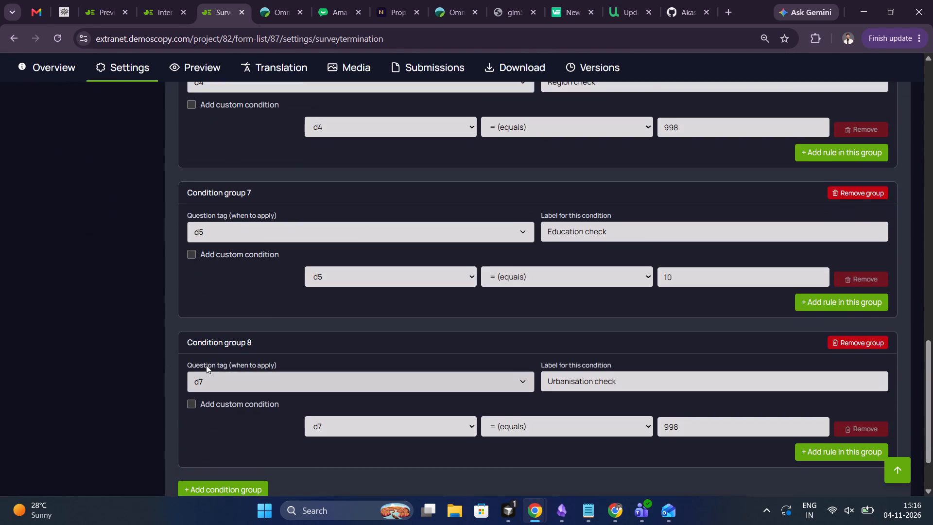
pyautogui.scroll(7, 206, 365)
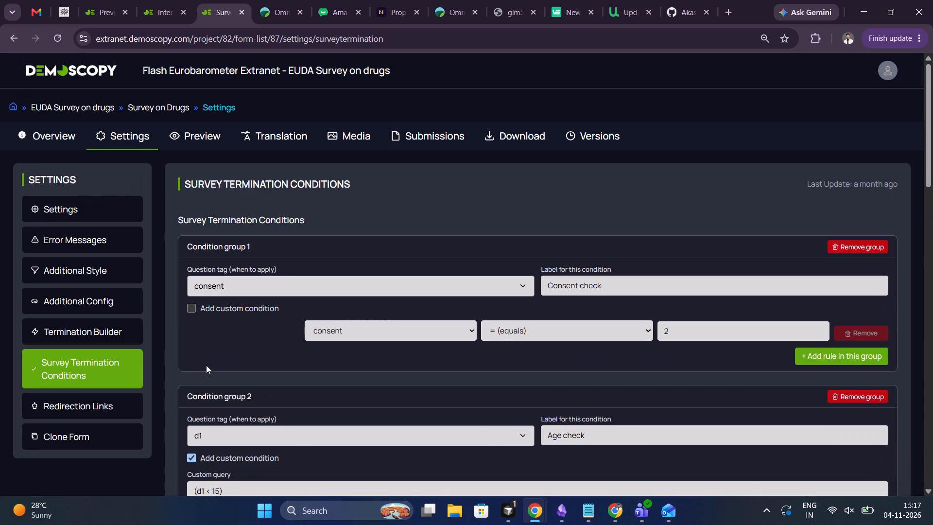
pyautogui.scroll(-3, 206, 365)
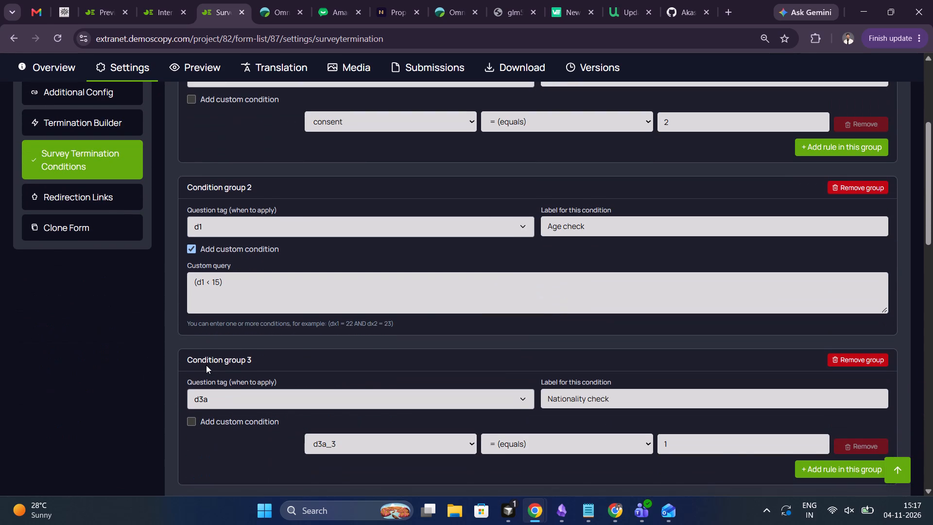
pyautogui.scroll(5, 206, 365)
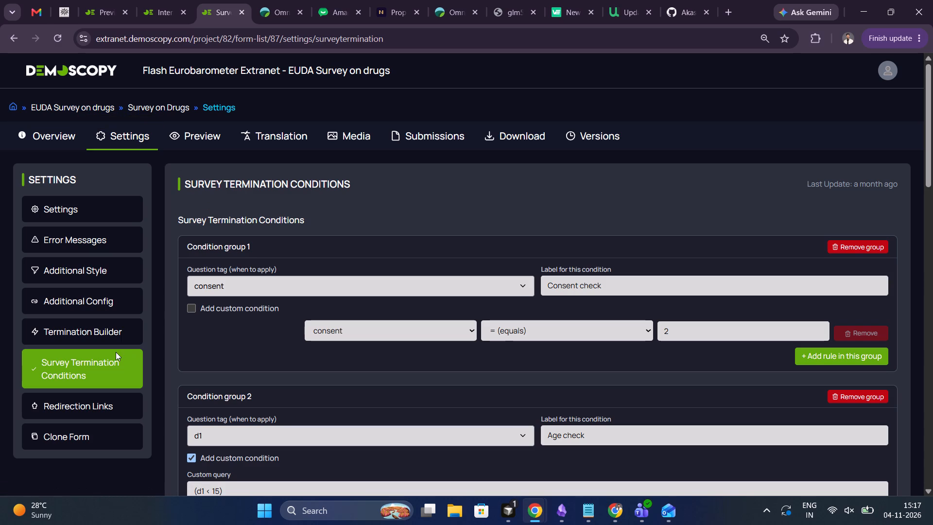
# Look through the Survey on Drugs form's general settings, error messages and additional style pages.
pyautogui.click(74, 218)
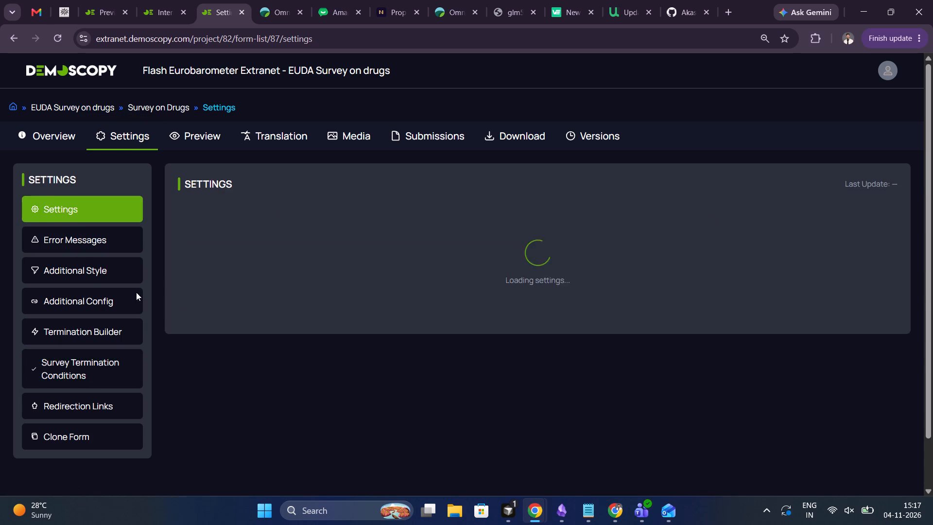
pyautogui.scroll(-4, 180, 350)
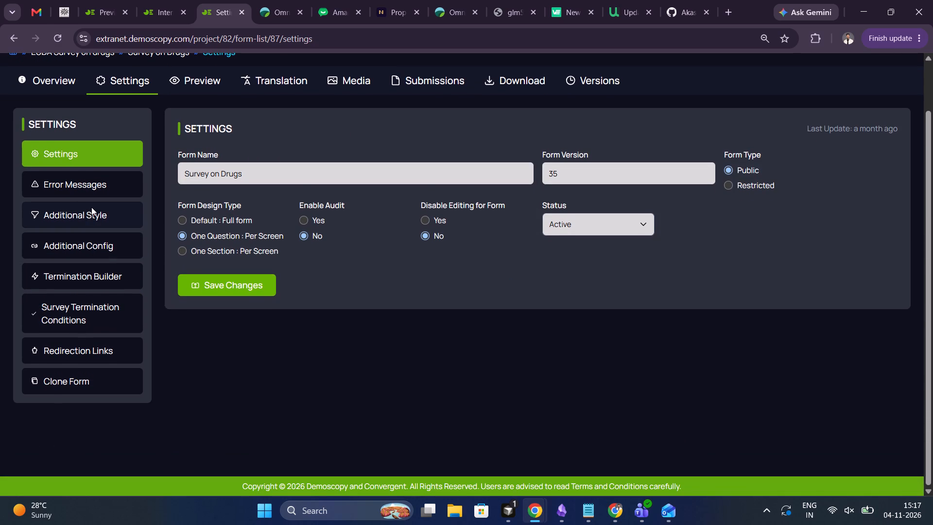
pyautogui.click(82, 179)
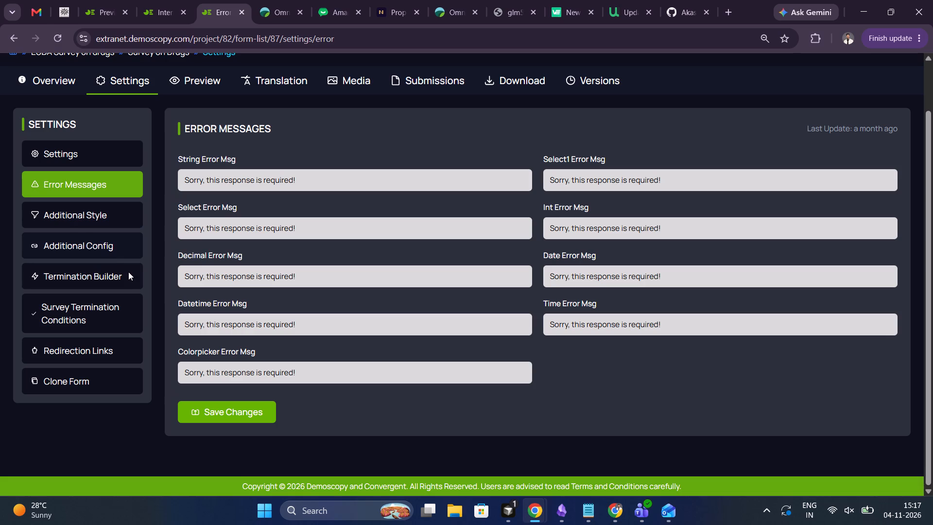
pyautogui.click(74, 218)
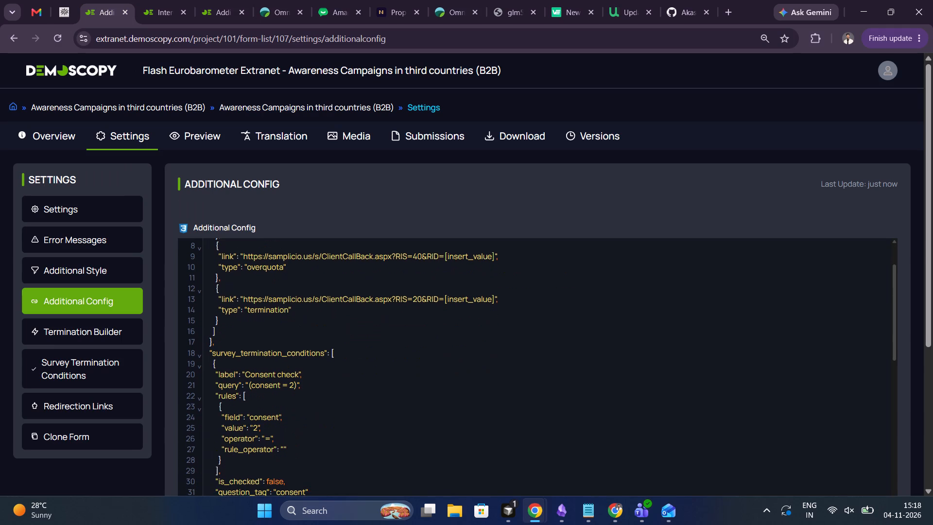
pyautogui.scroll(-1, 276, 331)
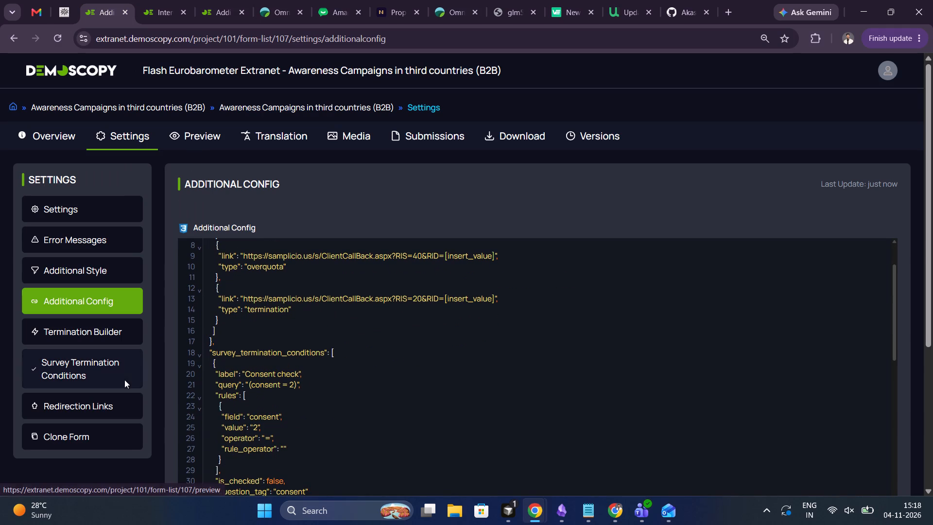
# Review the B2B form's Survey Termination Conditions groups against the DX2 stop-interview rule in the Word questionnaire.
pyautogui.click(79, 382)
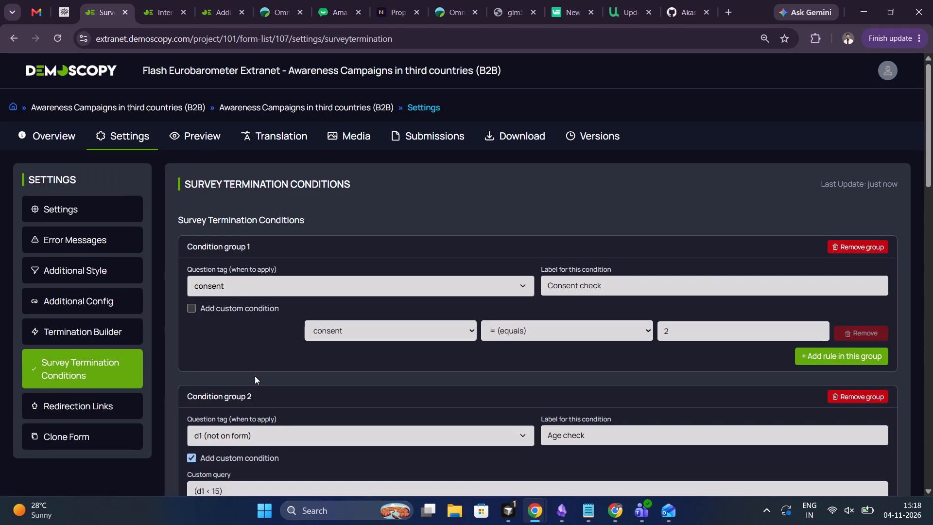
pyautogui.scroll(-3, 255, 376)
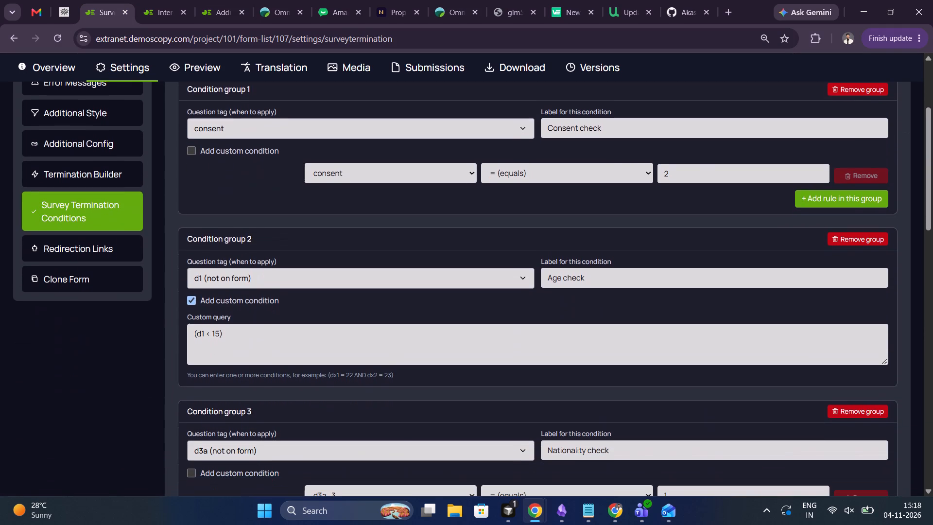
pyautogui.hotkey('alt', 'Tab')
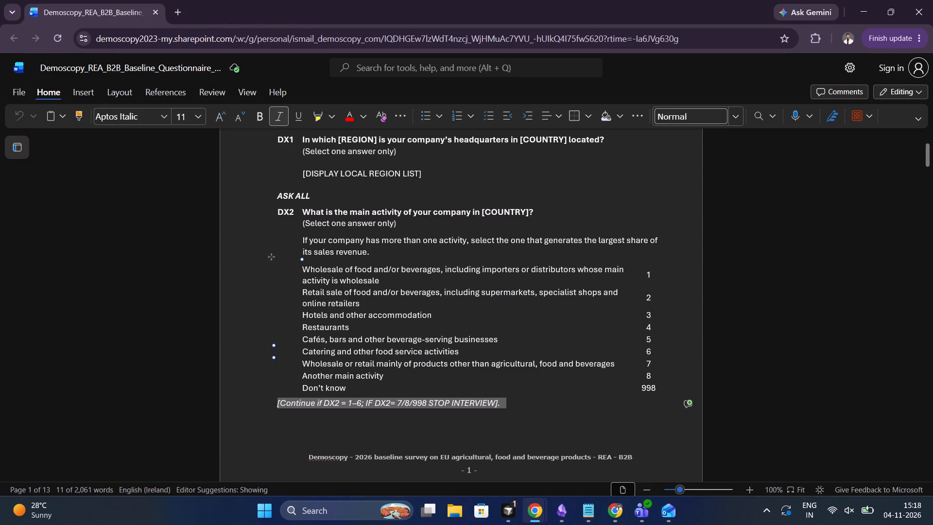
pyautogui.hotkey('alt', 'Tab')
pyautogui.scroll(-5, 298, 402)
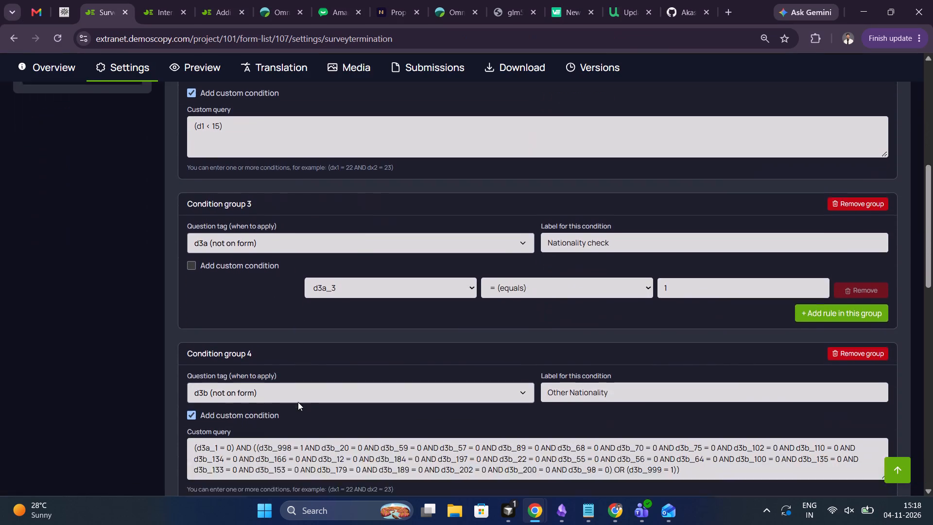
pyautogui.scroll(-6, 298, 402)
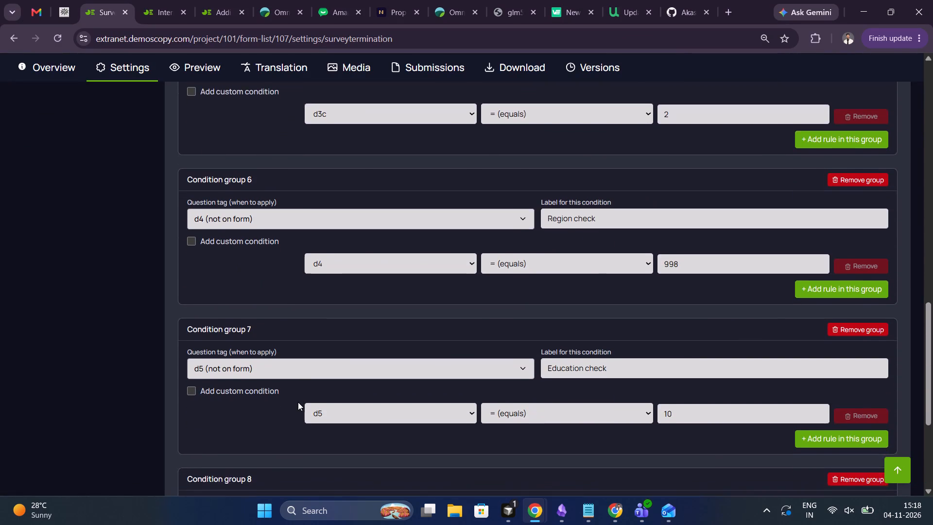
pyautogui.scroll(-1, 298, 402)
pyautogui.scroll(6, 298, 402)
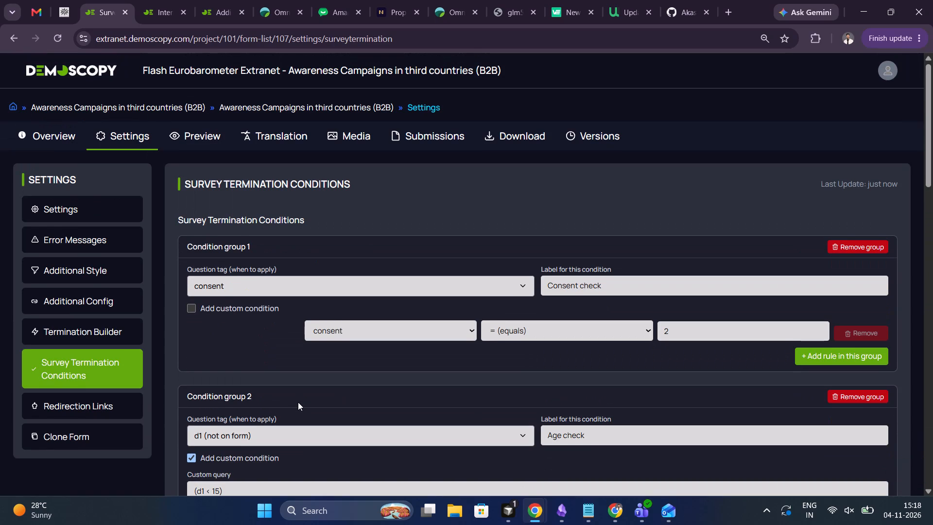
pyautogui.scroll(-4, 298, 402)
pyautogui.hotkey('alt', 'Tab')
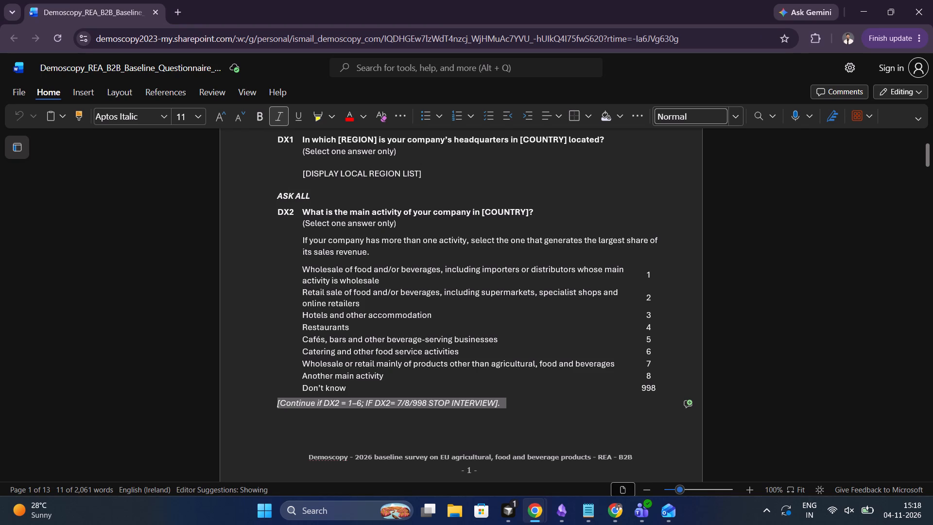
pyautogui.hotkey('alt', 'Tab')
pyautogui.scroll(7, 213, 144)
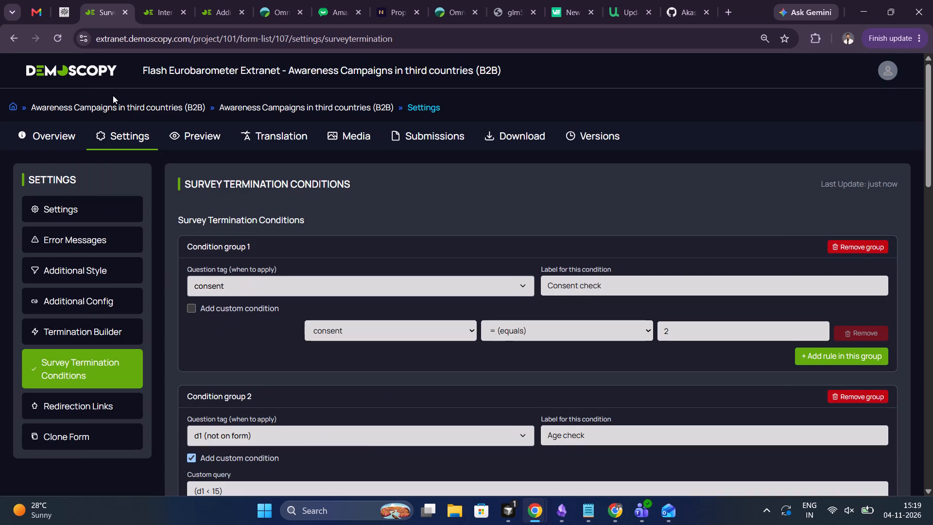
# Open the FL586 Startup and Scaleup Survey 2026 project from page 2 of the project list, check it, and return to the list.
pyautogui.click(77, 68)
pyautogui.scroll(-5, 112, 280)
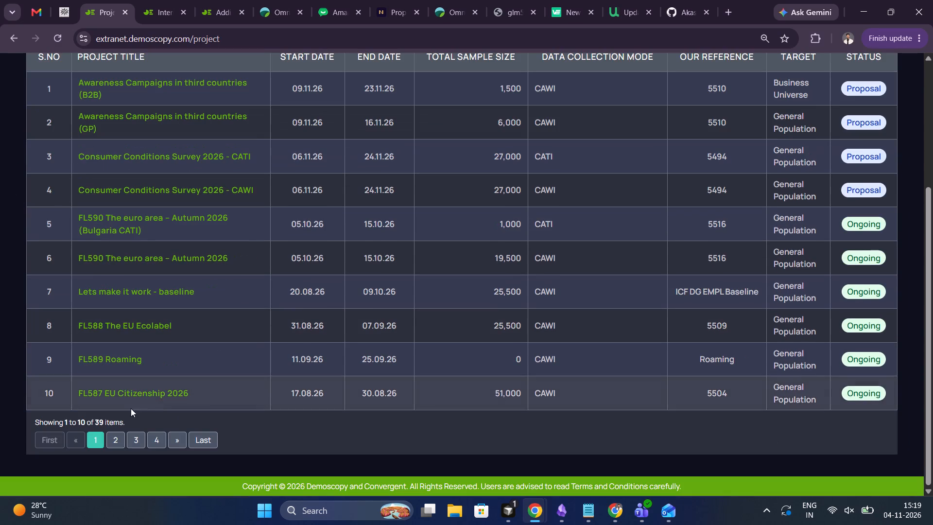
pyautogui.click(114, 441)
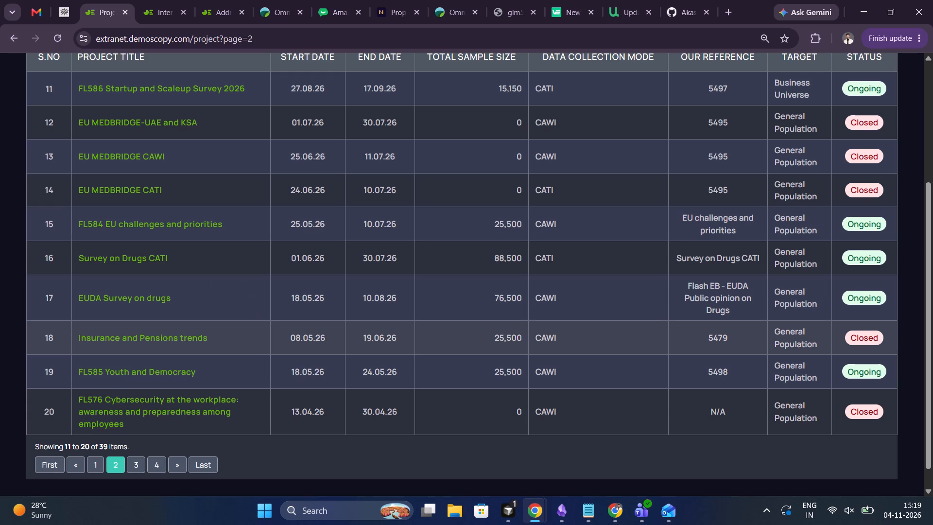
pyautogui.click(233, 87)
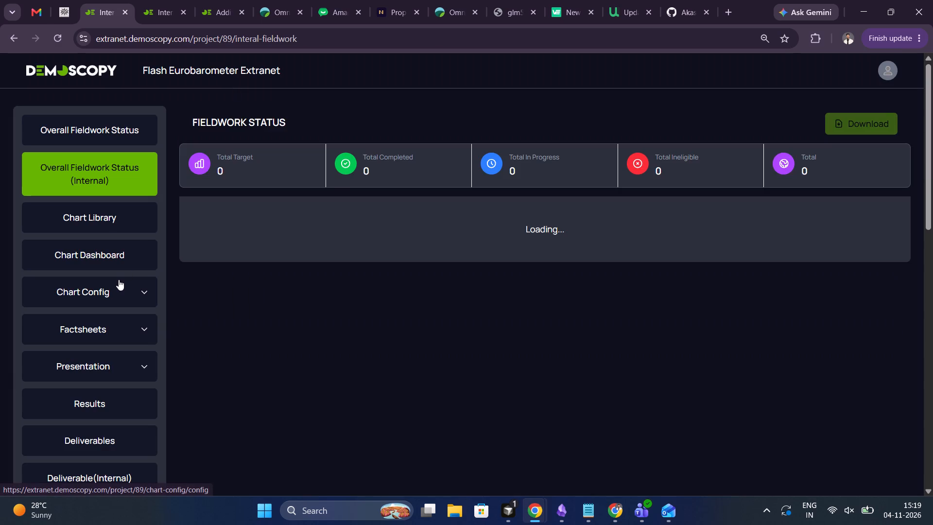
pyautogui.scroll(1, 119, 280)
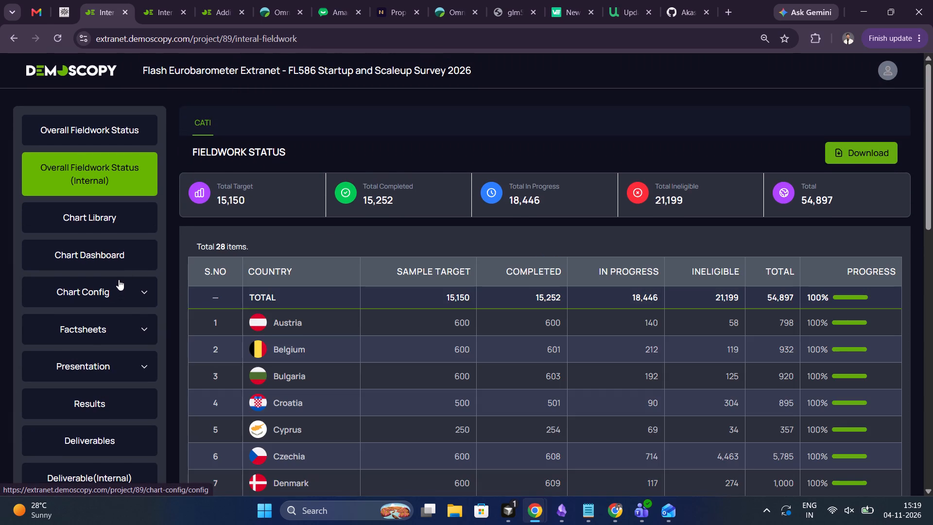
pyautogui.hscroll(8, 119, 280)
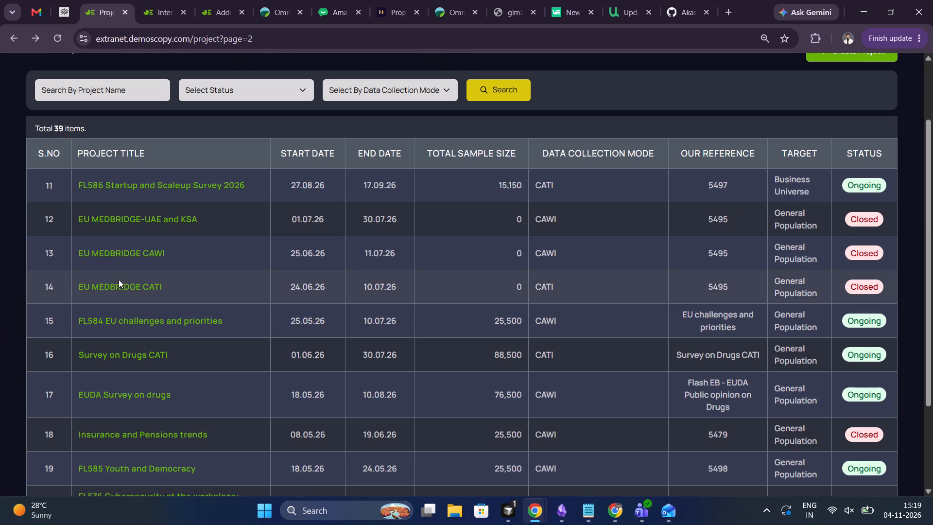
# Look through pages 1 to 4 of the project list for an earlier business survey to use as a reference.
pyautogui.scroll(-1, 119, 280)
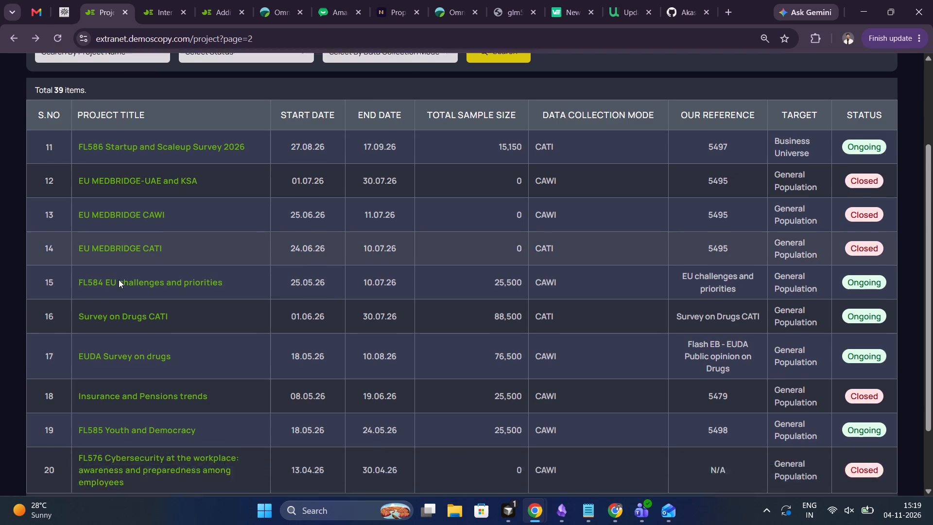
pyautogui.scroll(-1, 119, 280)
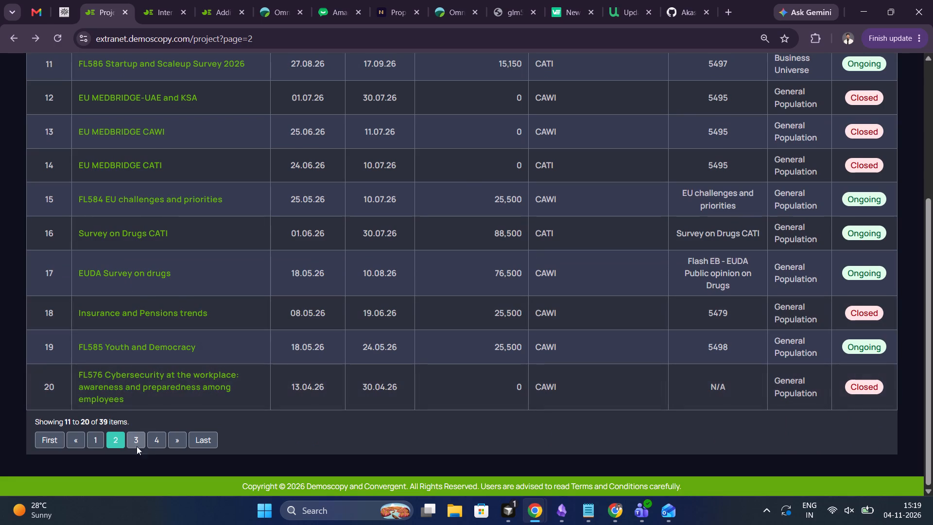
pyautogui.click(134, 444)
pyautogui.scroll(-1, 197, 310)
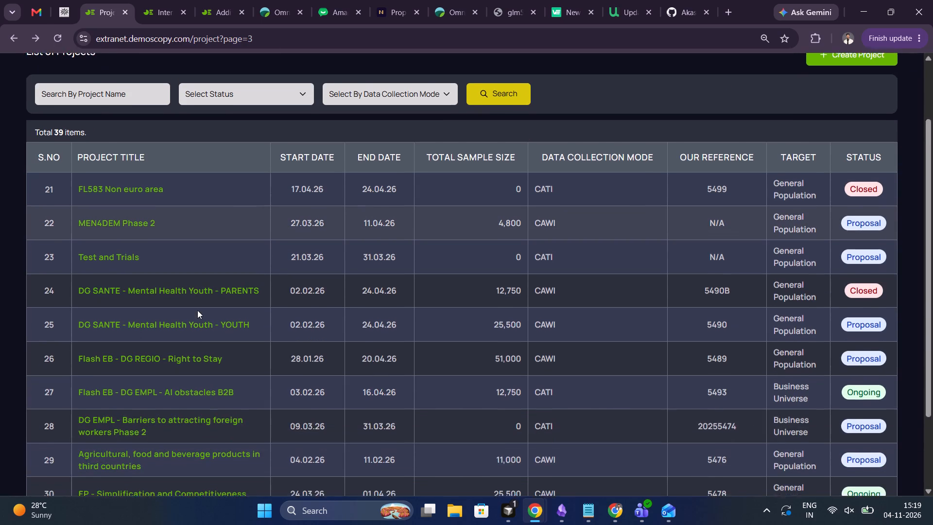
pyautogui.scroll(-4, 197, 310)
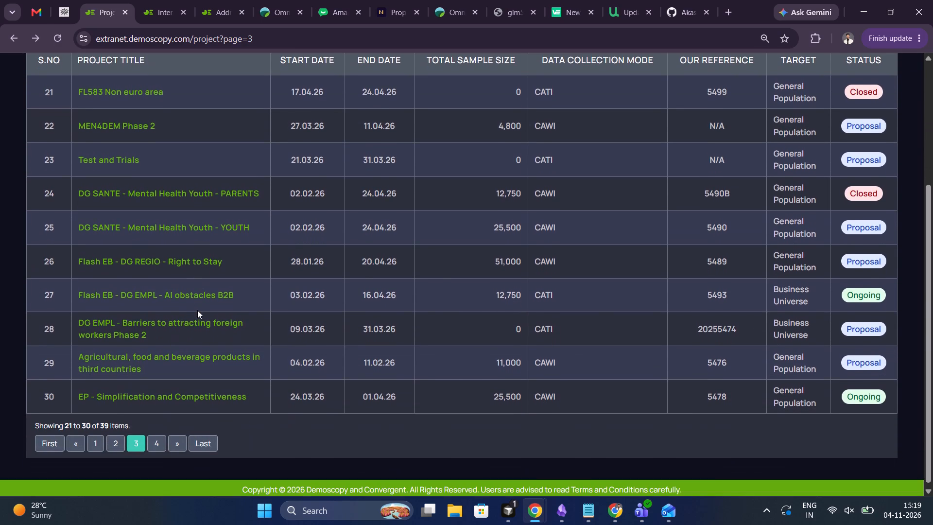
pyautogui.click(153, 440)
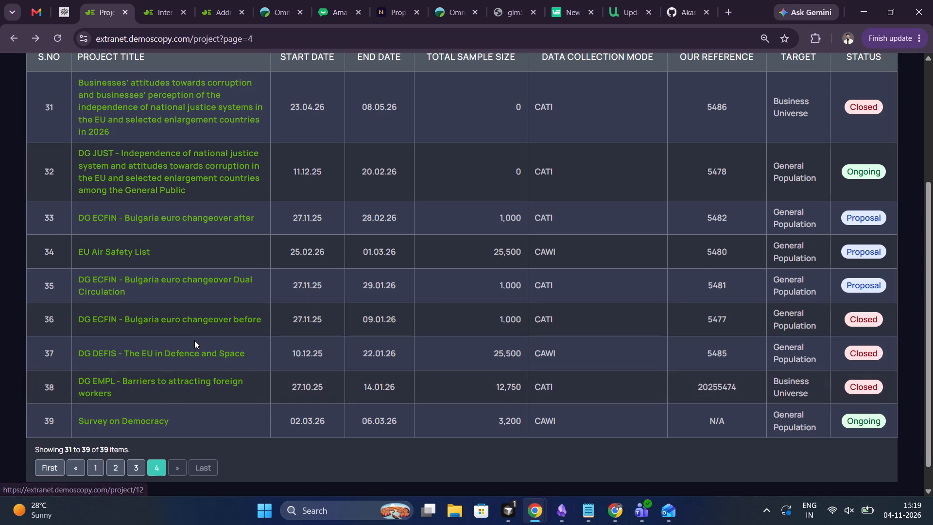
pyautogui.click(100, 469)
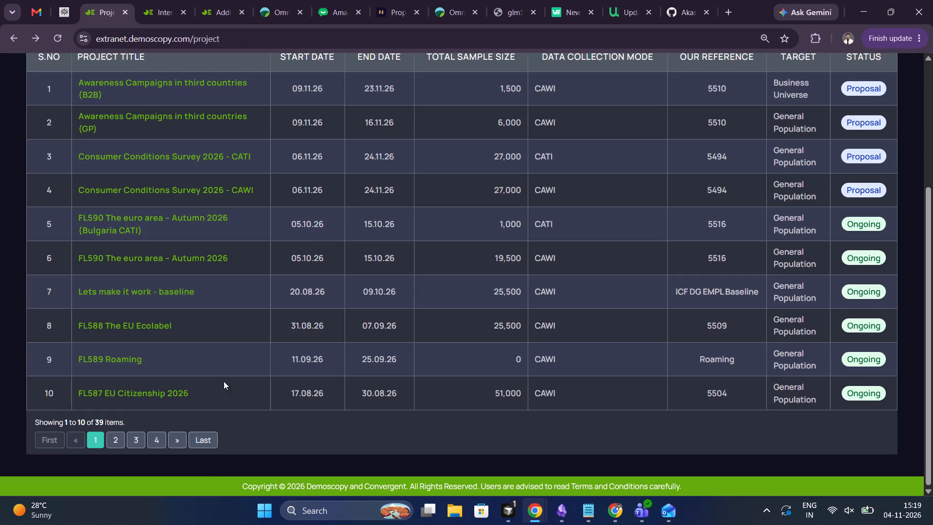
pyautogui.scroll(2, 228, 349)
pyautogui.scroll(-2, 228, 349)
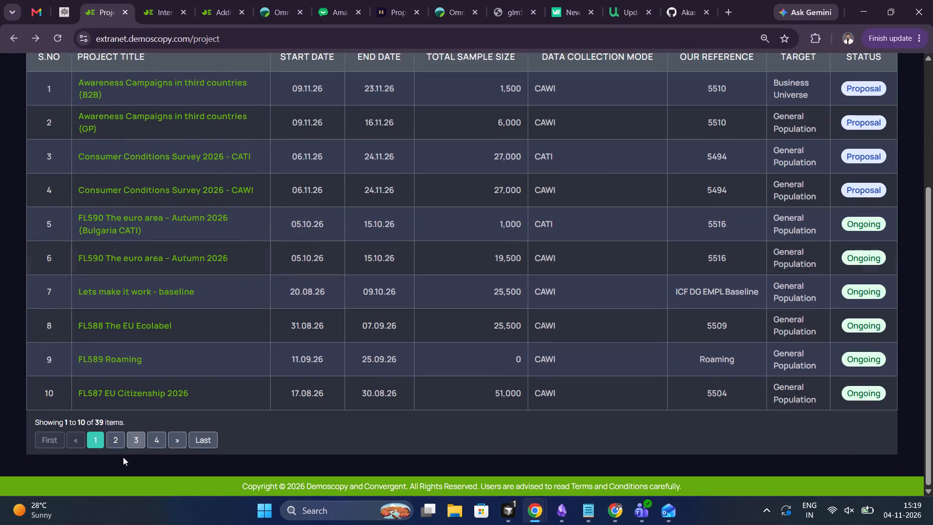
pyautogui.click(115, 441)
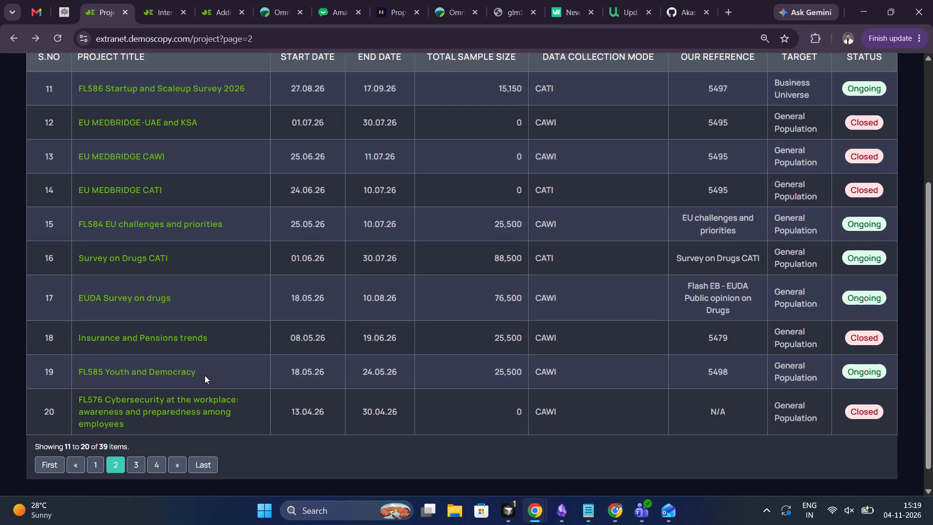
pyautogui.scroll(1, 205, 375)
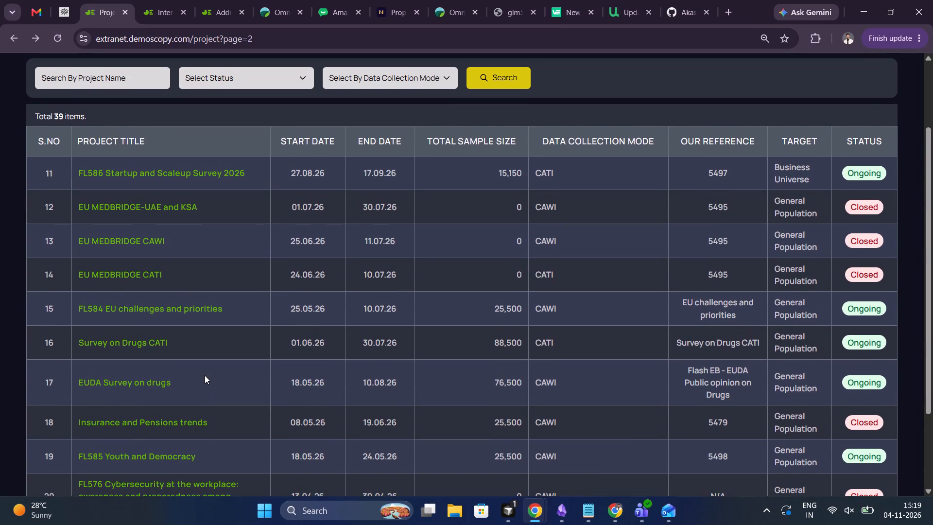
pyautogui.scroll(-1, 205, 375)
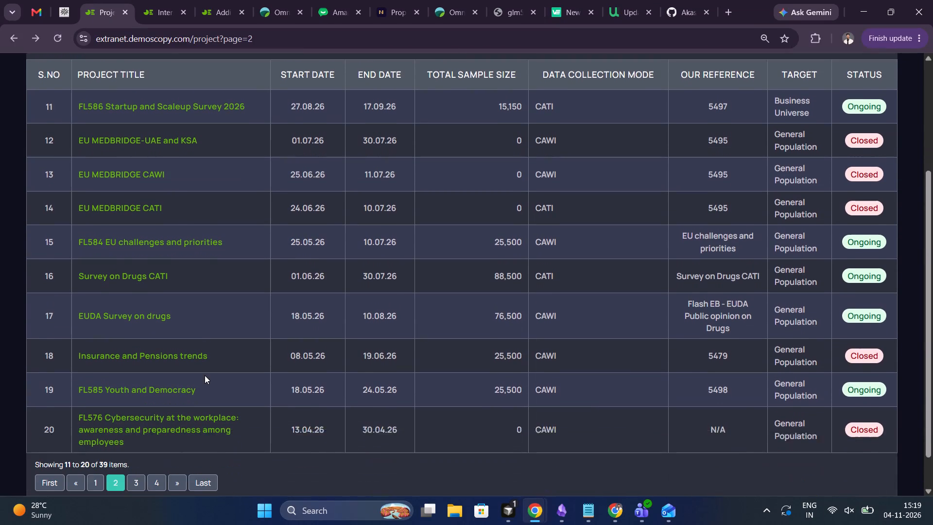
pyautogui.scroll(-1, 205, 375)
pyautogui.click(136, 462)
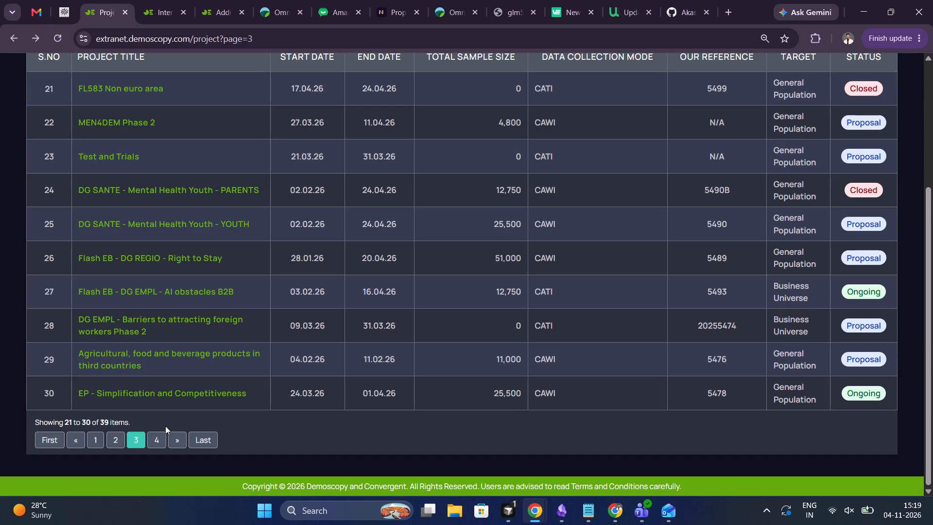
pyautogui.click(191, 295)
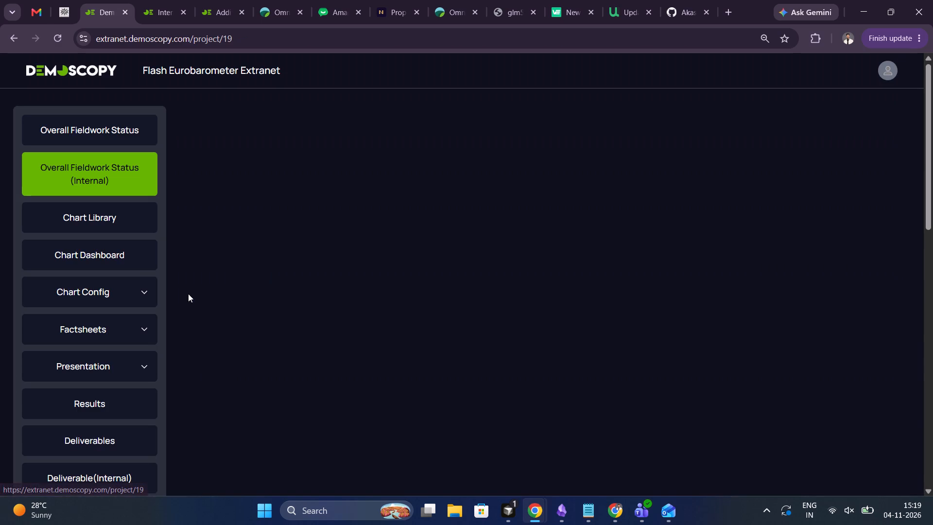
pyautogui.scroll(-1, 137, 273)
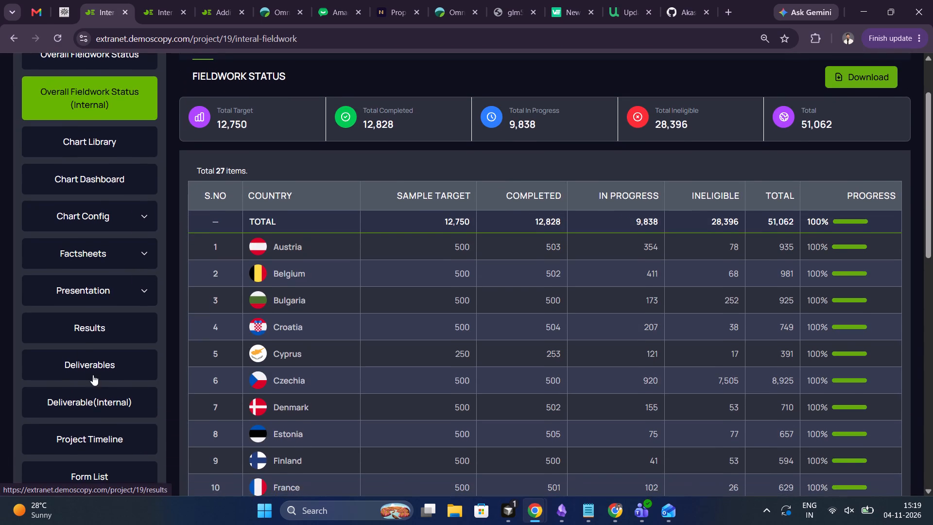
pyautogui.scroll(-3, 93, 375)
pyautogui.click(83, 335)
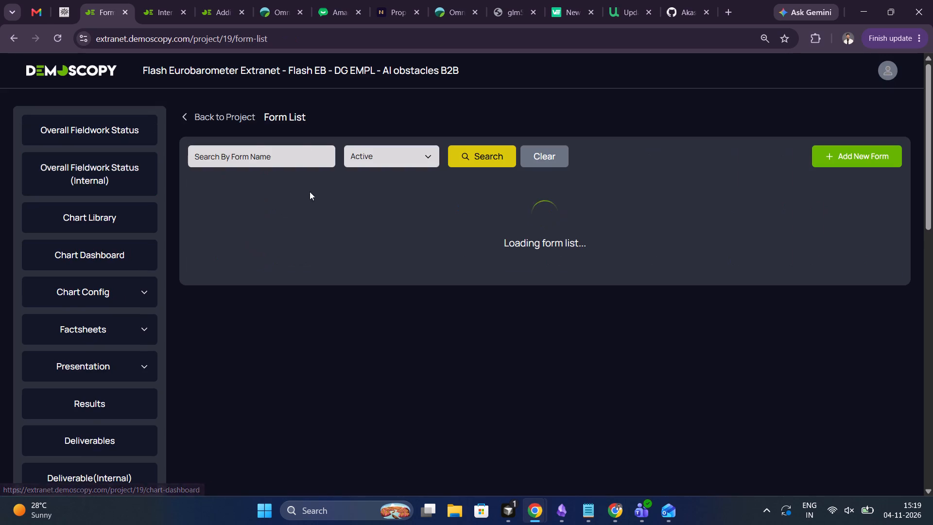
pyautogui.click(327, 237)
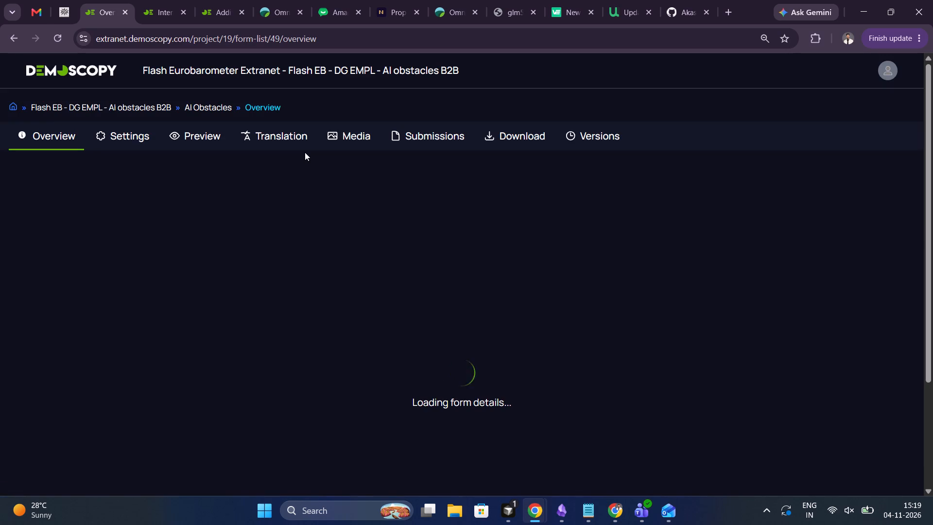
pyautogui.click(123, 136)
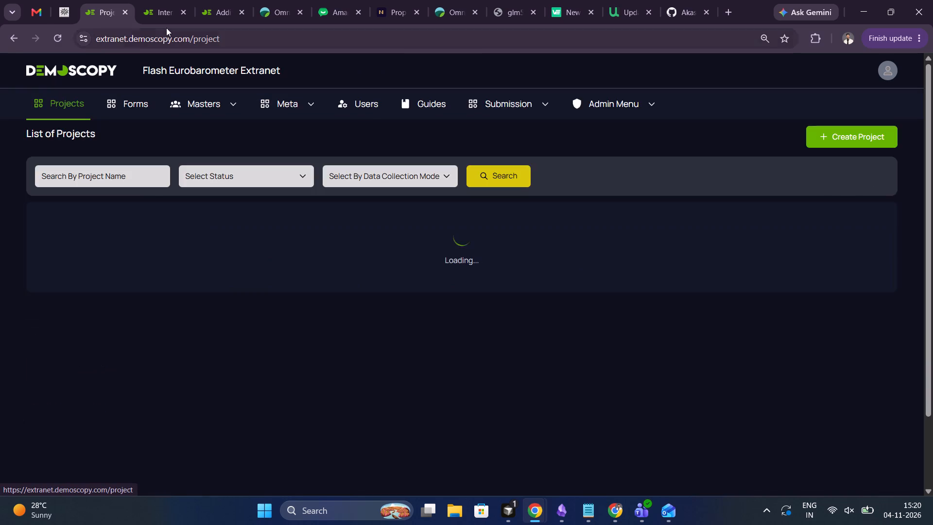
# Review how the EUDA Survey on Drugs form defines its survey termination conditions, in the Additional Config code and in its condition groups.
pyautogui.click(160, 1)
pyautogui.click(232, 1)
pyautogui.scroll(2, 221, 155)
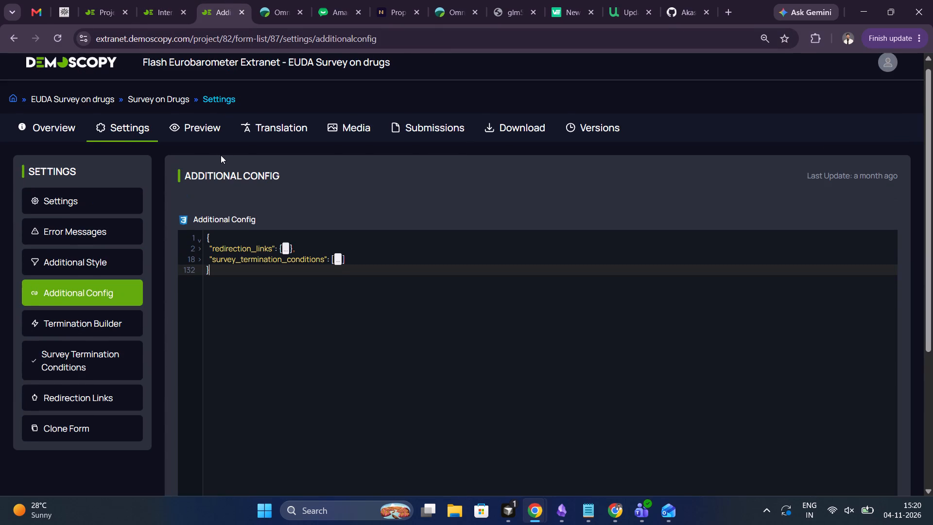
pyautogui.click(201, 266)
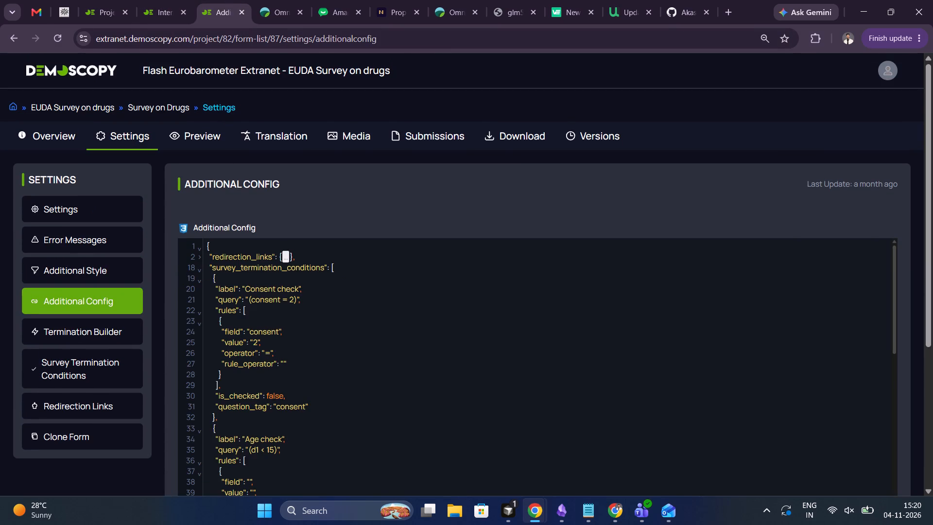
pyautogui.click(82, 329)
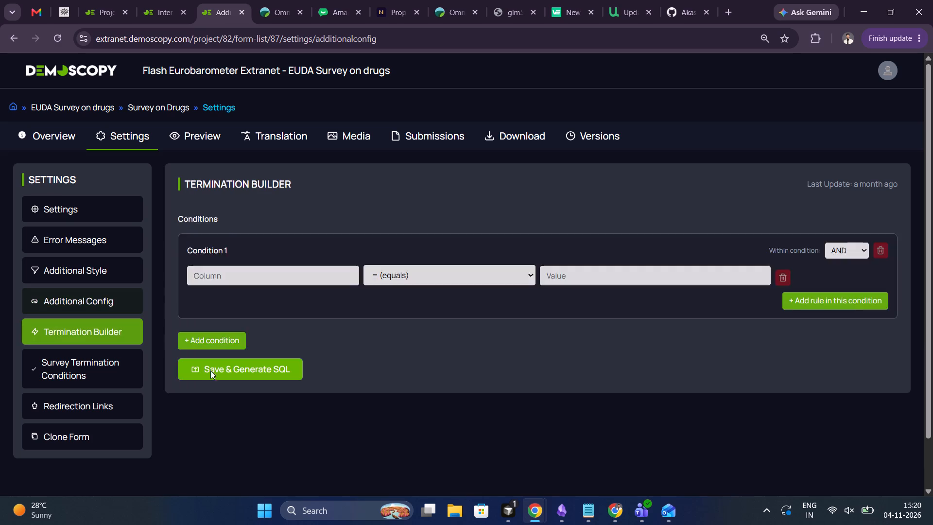
pyautogui.click(82, 367)
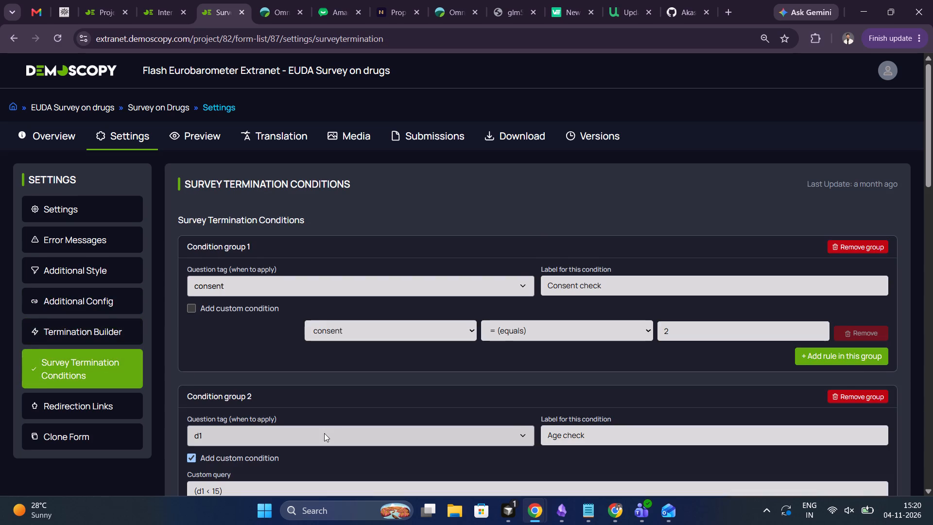
pyautogui.scroll(-3, 324, 433)
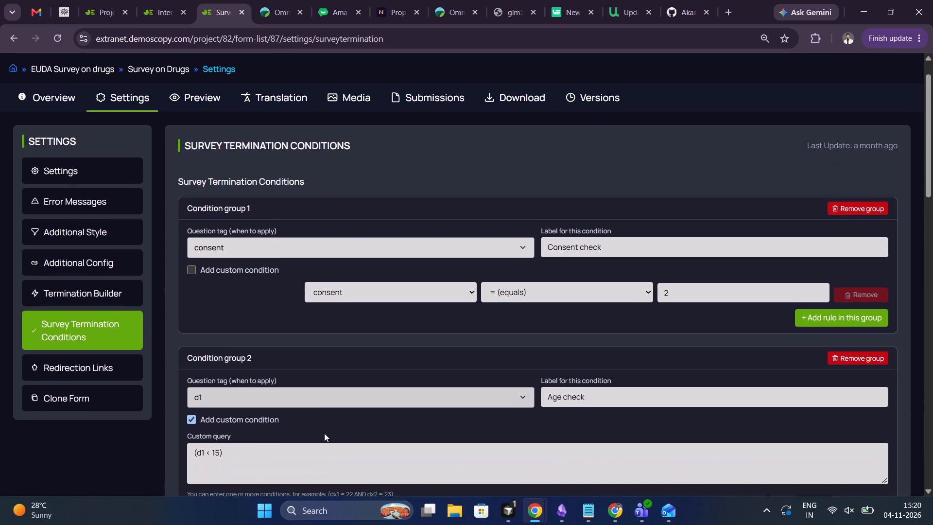
pyautogui.scroll(-3, 324, 433)
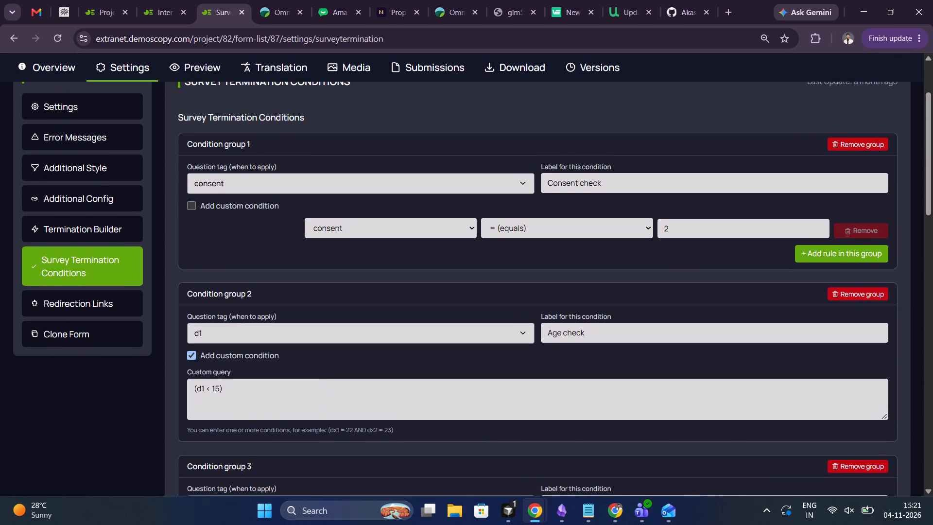
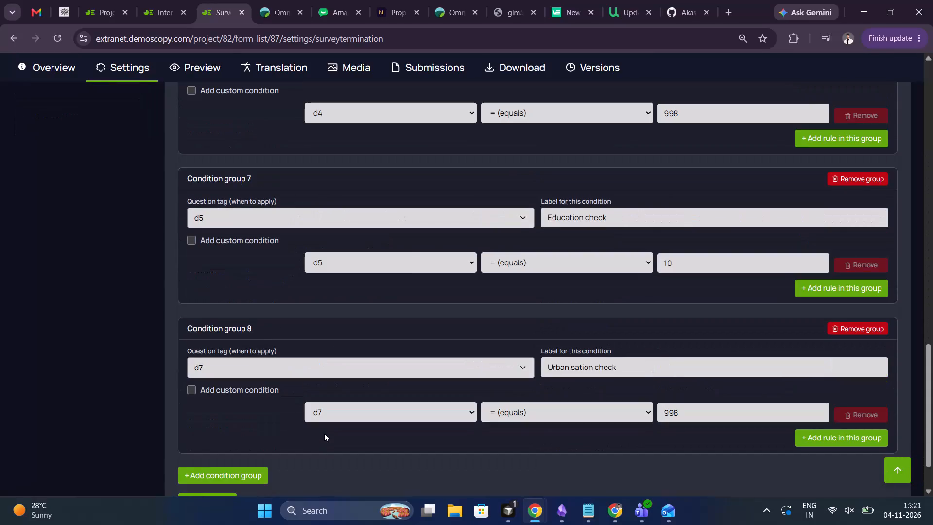
# Compare the EUDA survey's termination condition groups with the DX2 stop-interview instruction in the REA B2B baseline questionnaire.
pyautogui.scroll(7, 324, 433)
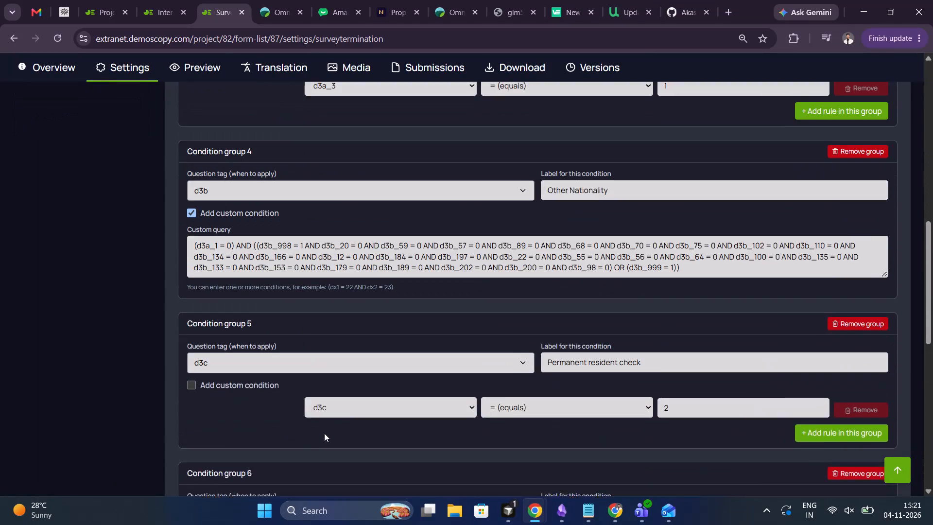
pyautogui.scroll(1, 324, 433)
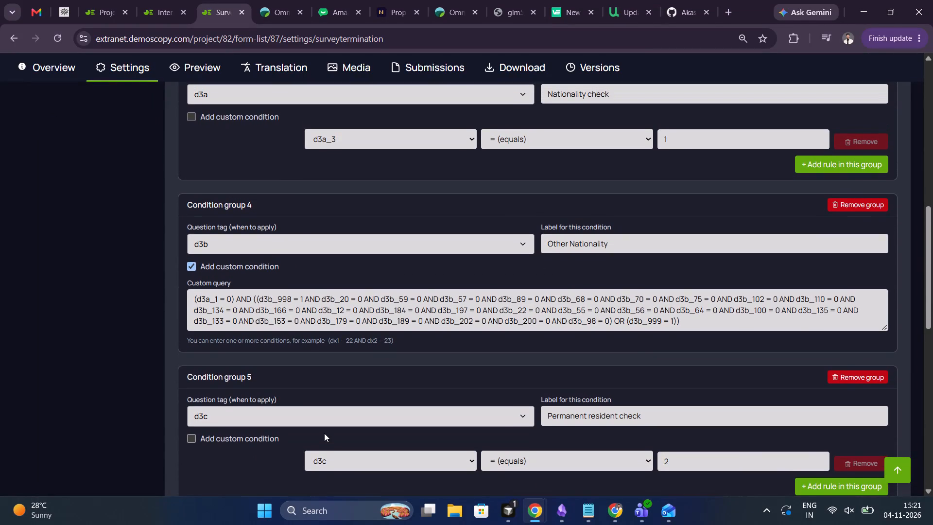
pyautogui.hotkey('alt', 'Tab')
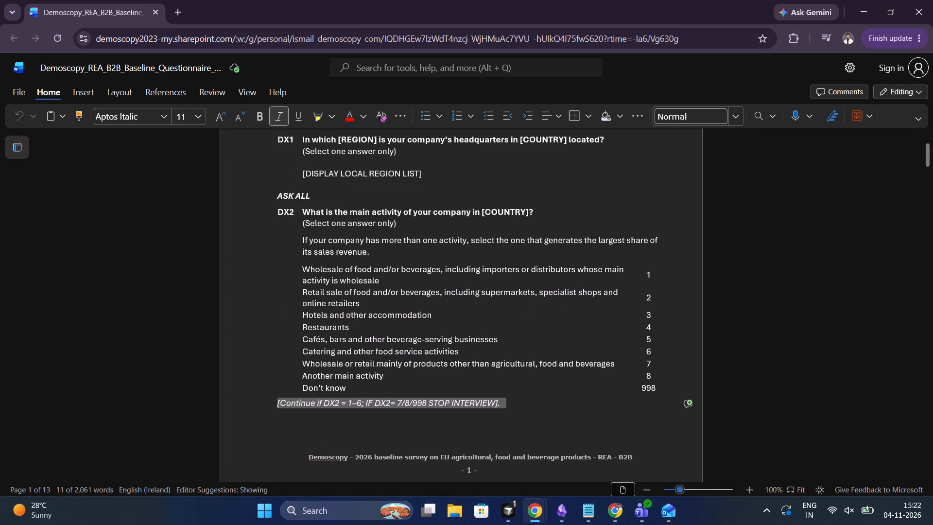
pyautogui.hotkey('alt', 'Tab')
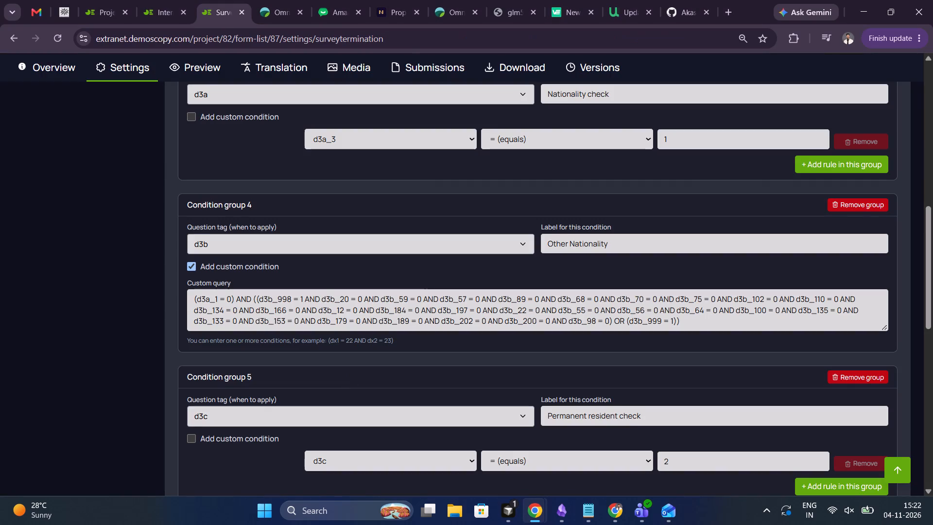
pyautogui.scroll(2, 366, 306)
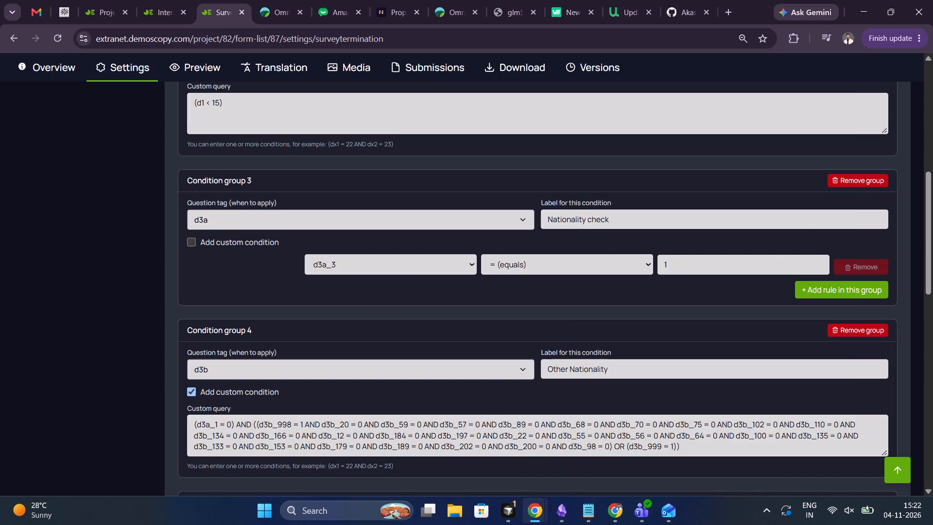
pyautogui.scroll(1, 366, 306)
pyautogui.hotkey('alt', 'Tab')
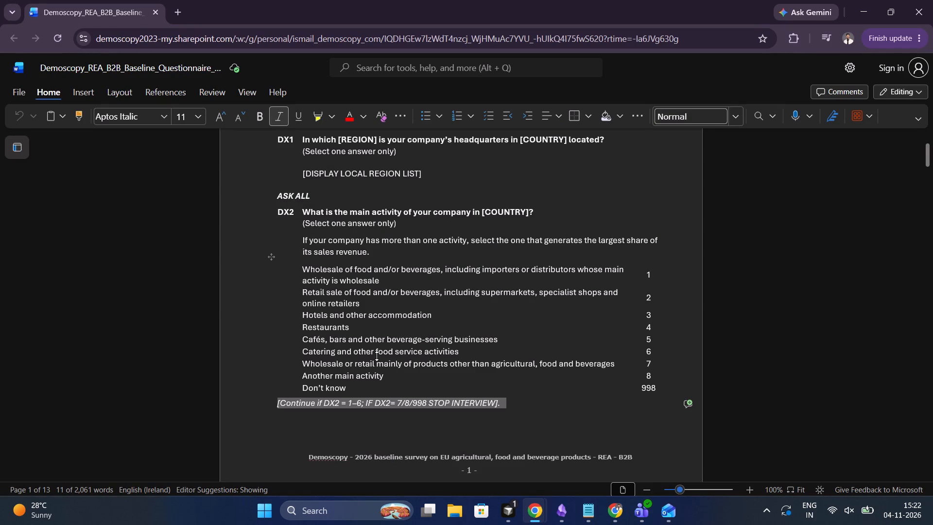
pyautogui.hotkey('alt', 'Tab')
pyautogui.scroll(5, 391, 277)
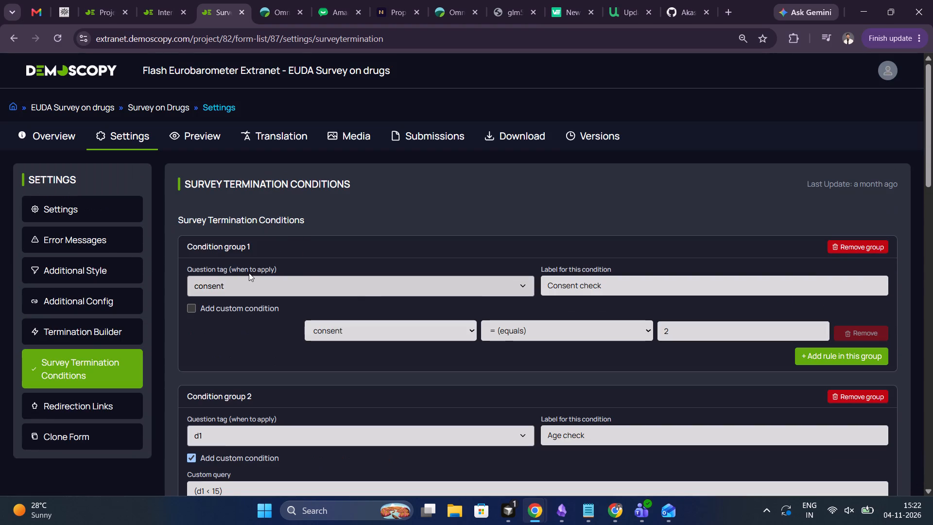
pyautogui.hotkey('alt', 'Tab')
pyautogui.hotkey('alt', 'Tab')
pyautogui.hotkey('alt', 'Tab')
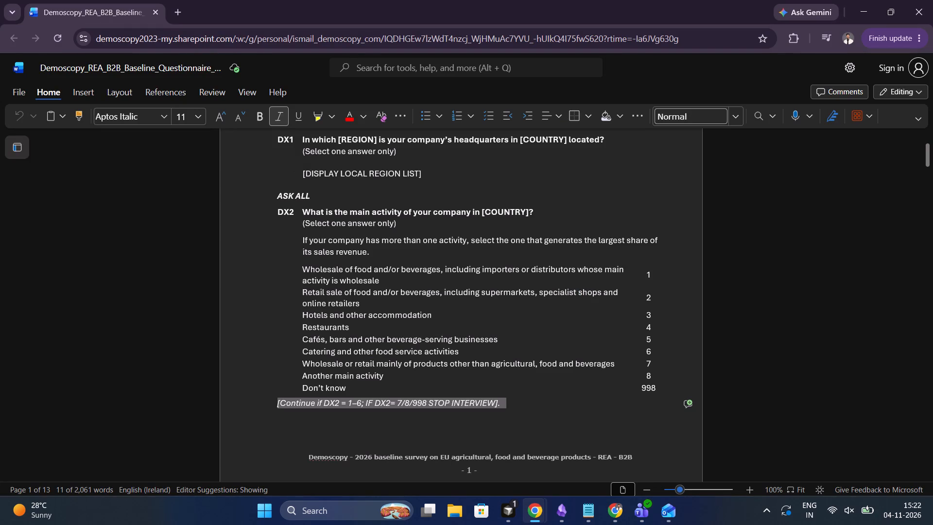
pyautogui.tripleClick(350, 403)
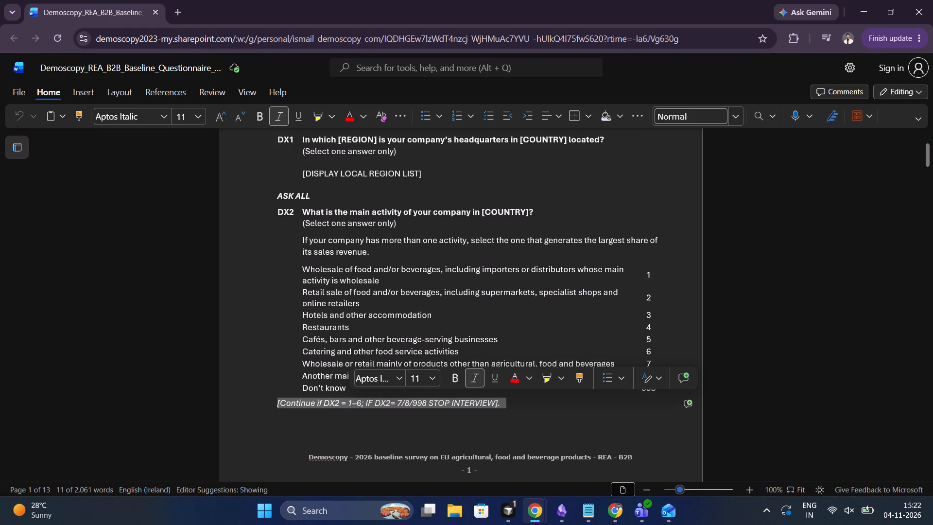
pyautogui.hotkey('alt', 'Tab')
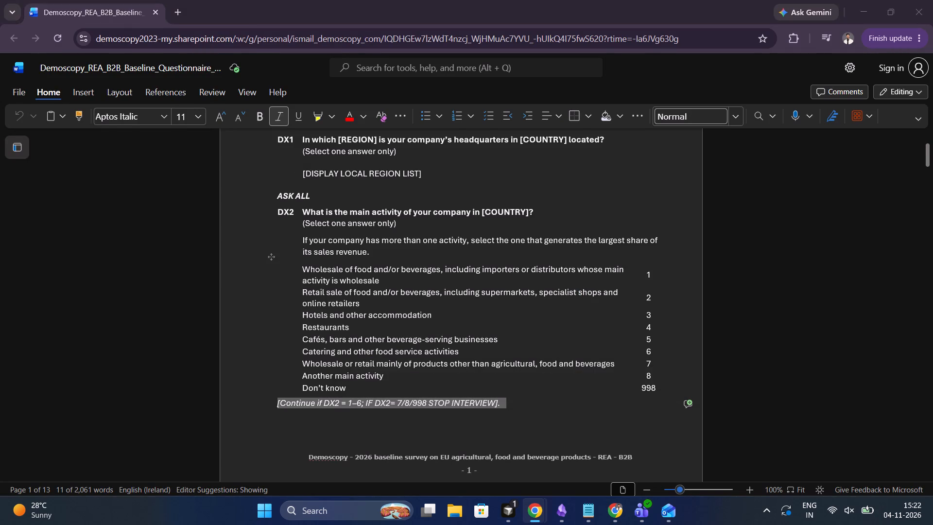
pyautogui.scroll(-1, 352, 317)
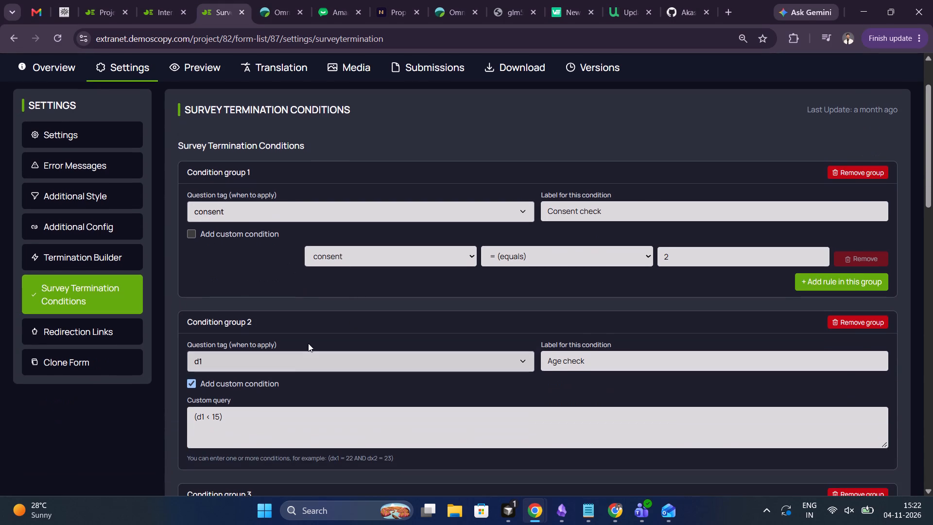
pyautogui.hotkey('alt', 'Tab')
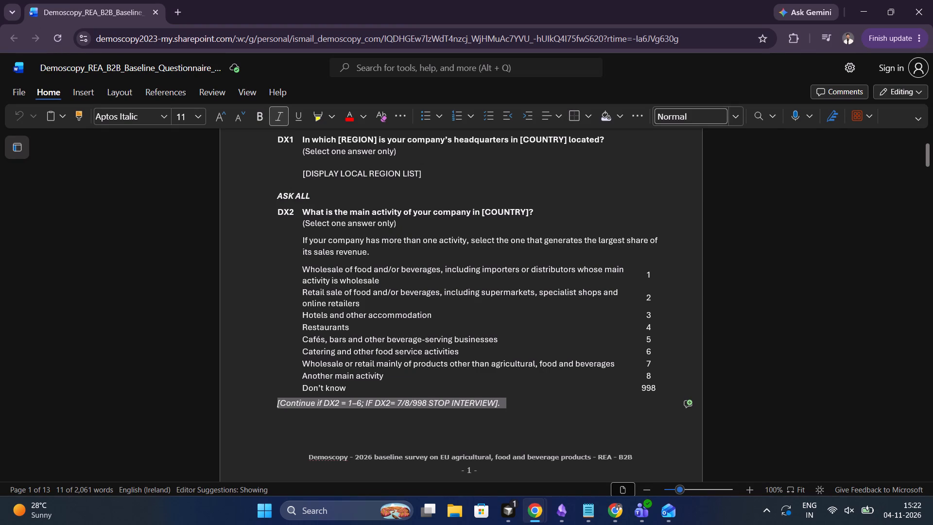
pyautogui.hotkey('alt', 'Tab')
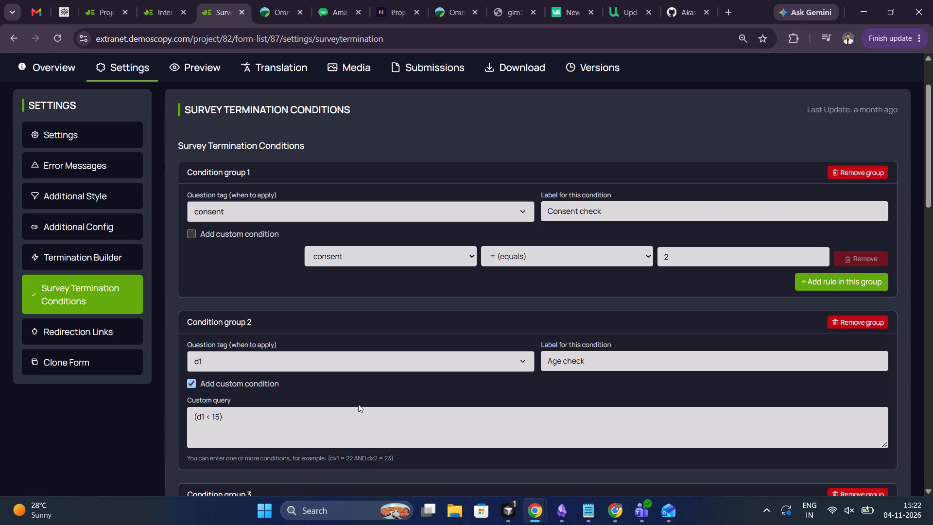
# Add a blank condition group after the Urbanisation check in the EUDA form and look through its available question tags, without saving.
pyautogui.scroll(-4, 358, 404)
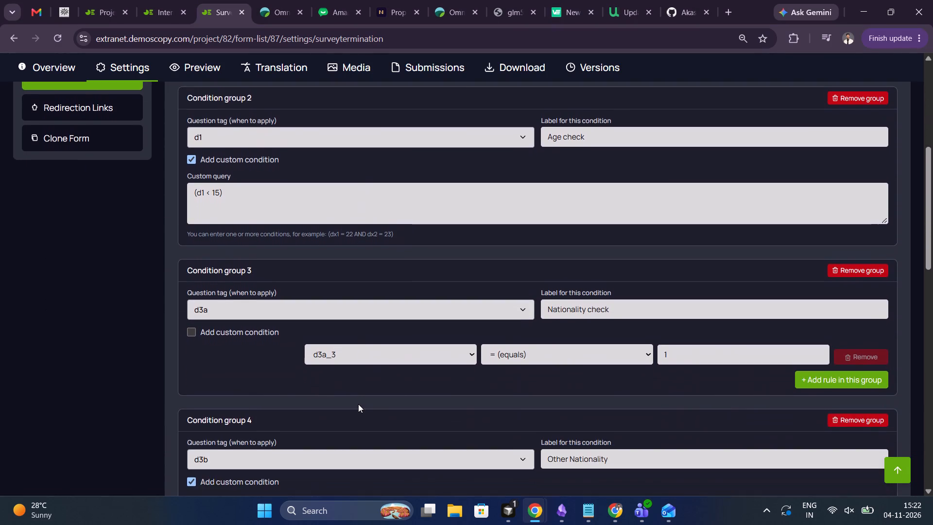
pyautogui.scroll(-8, 358, 404)
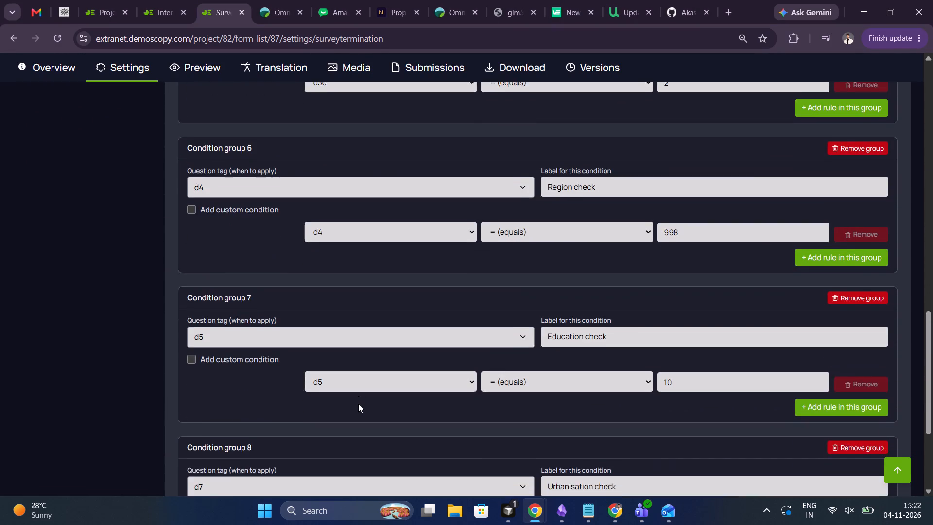
pyautogui.scroll(-3, 358, 404)
pyautogui.click(254, 409)
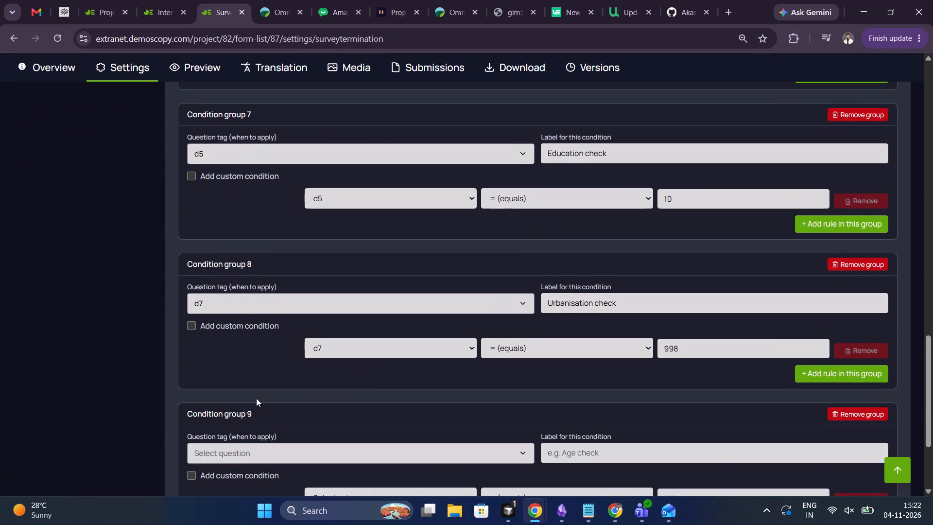
pyautogui.click(318, 443)
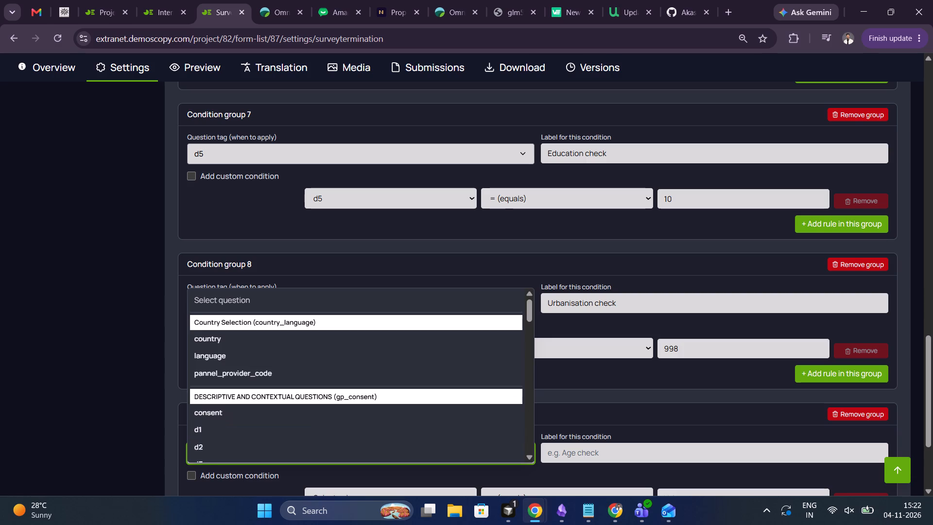
pyautogui.scroll(-3, 305, 394)
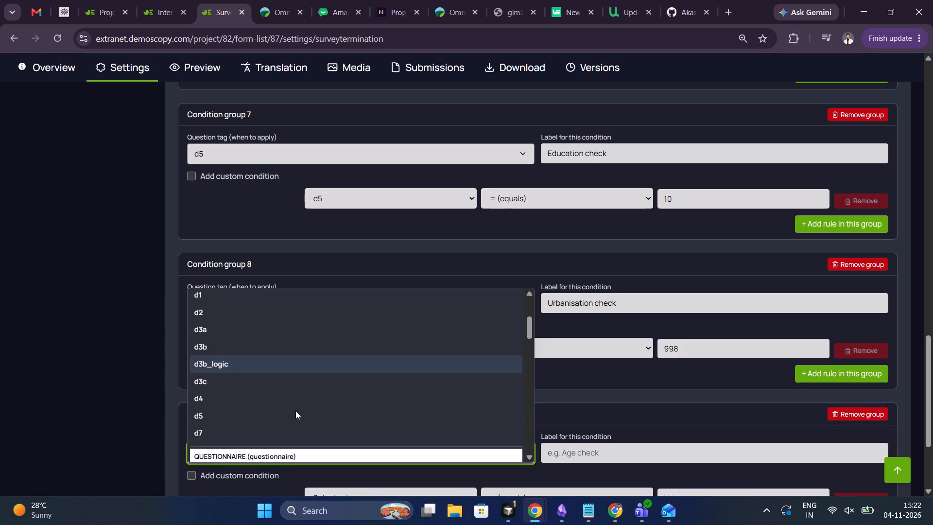
pyautogui.scroll(-10, 295, 411)
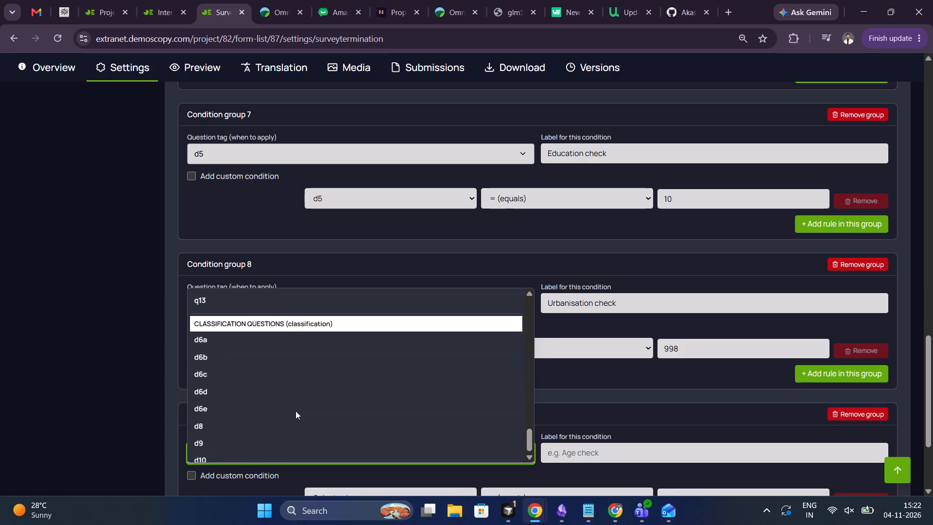
pyautogui.scroll(-2, 295, 411)
pyautogui.scroll(2, 295, 411)
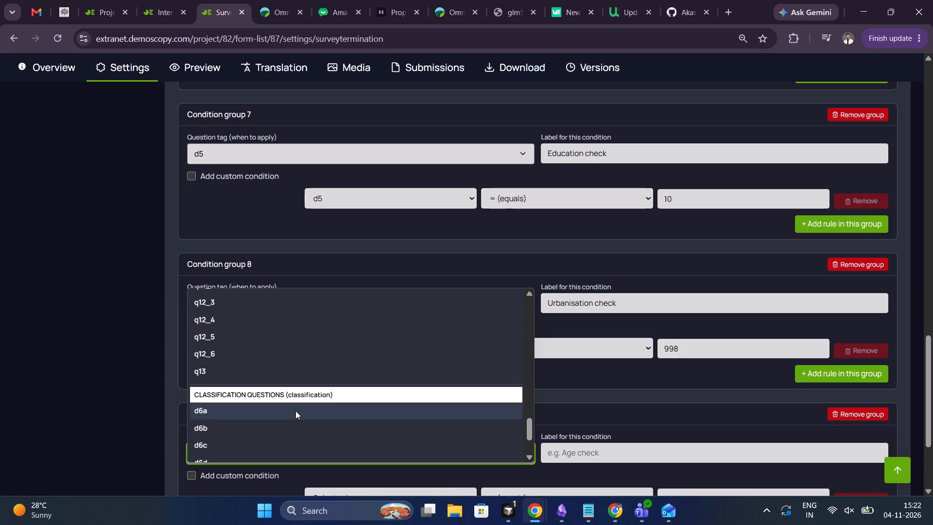
pyautogui.scroll(7, 295, 411)
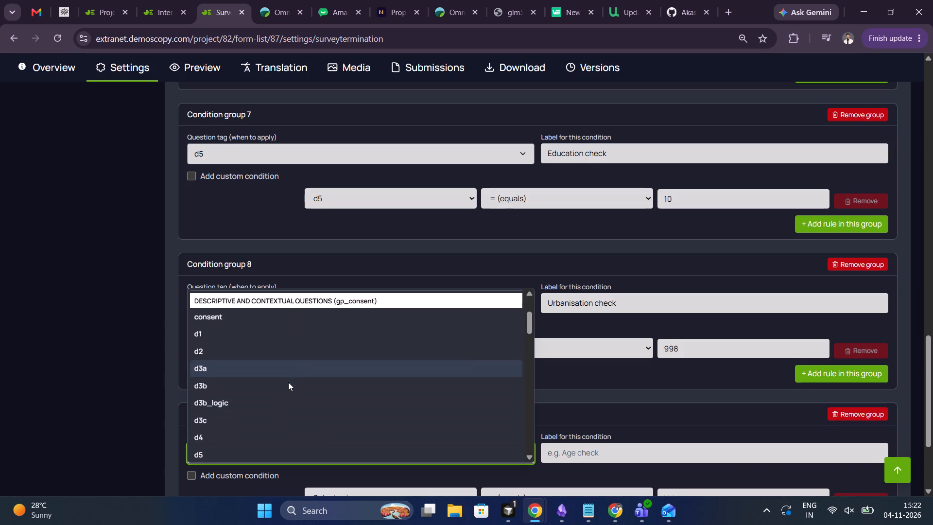
pyautogui.scroll(-3, 288, 382)
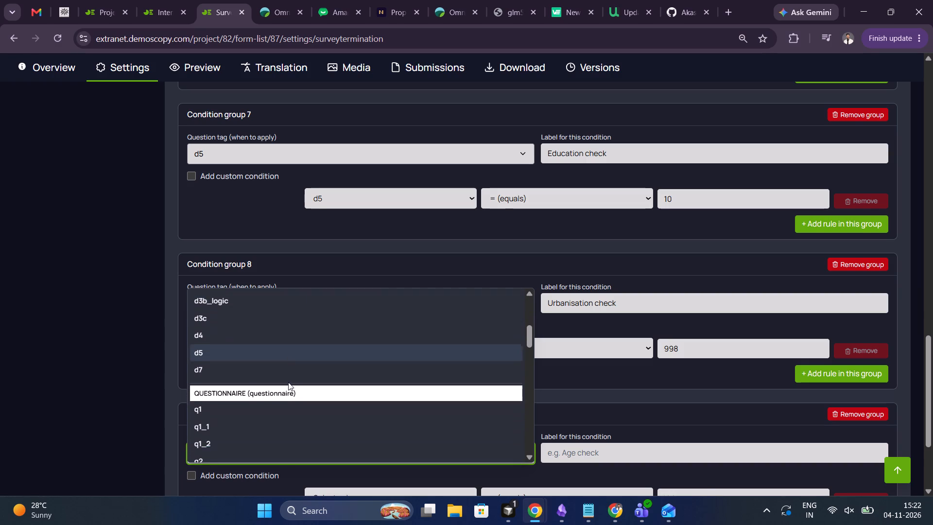
pyautogui.scroll(-5, 288, 382)
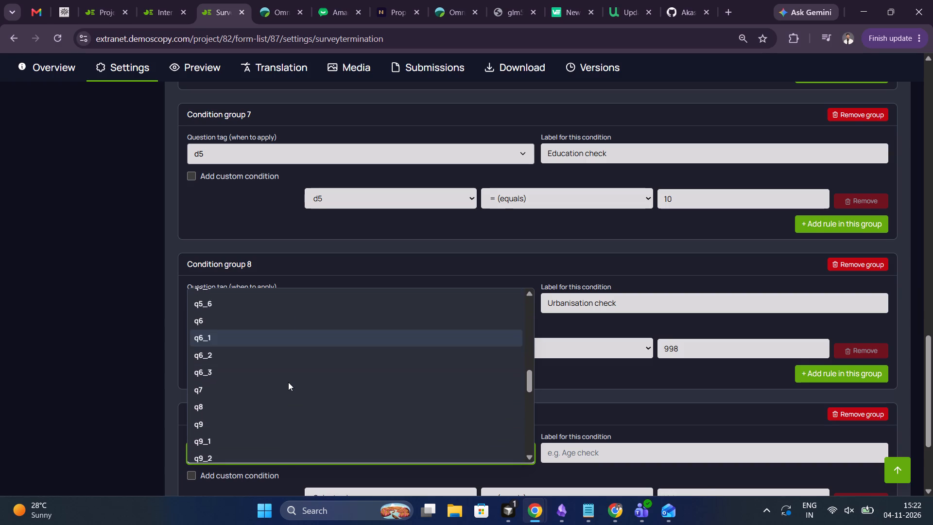
pyautogui.scroll(-4, 288, 382)
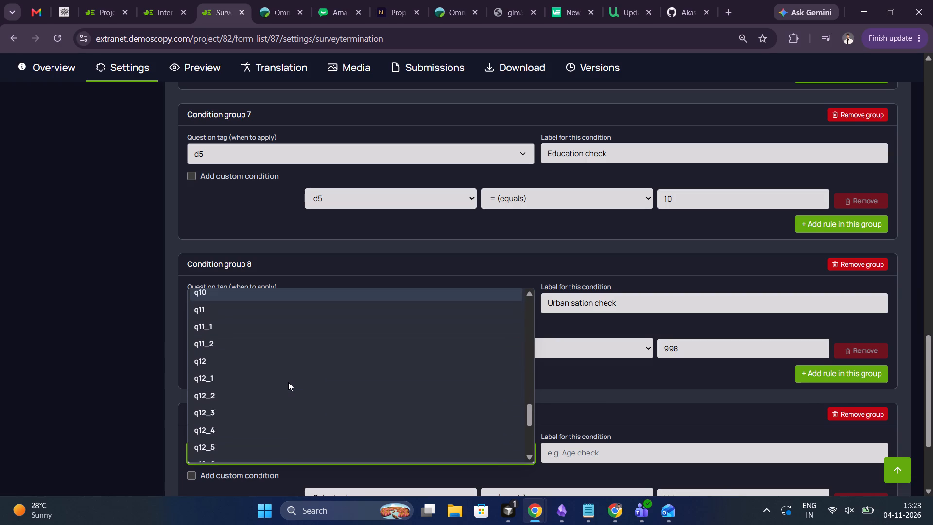
pyautogui.scroll(-4, 288, 382)
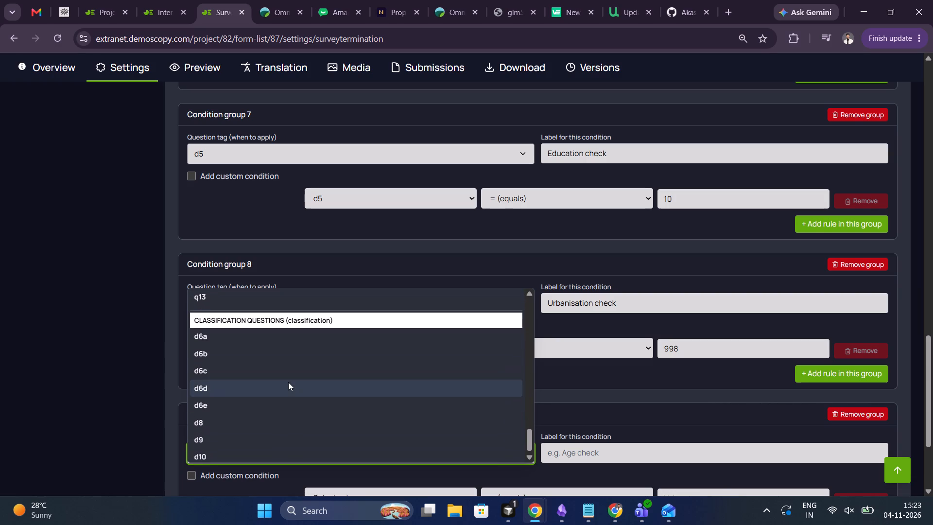
pyautogui.scroll(-1, 288, 382)
pyautogui.scroll(19, 297, 161)
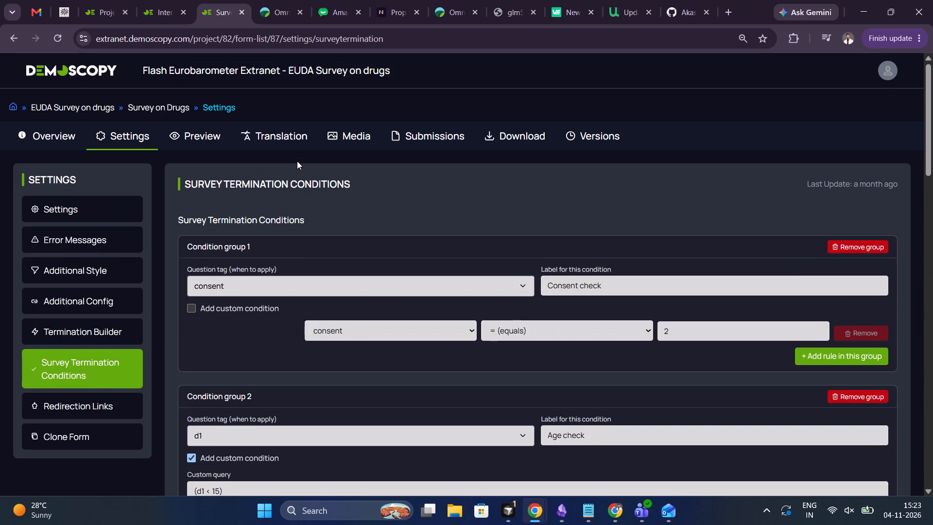
# Open the Termination Builder in the settings of the Awareness Campaigns in third countries (B2B) form.
pyautogui.click(65, 63)
pyautogui.click(60, 69)
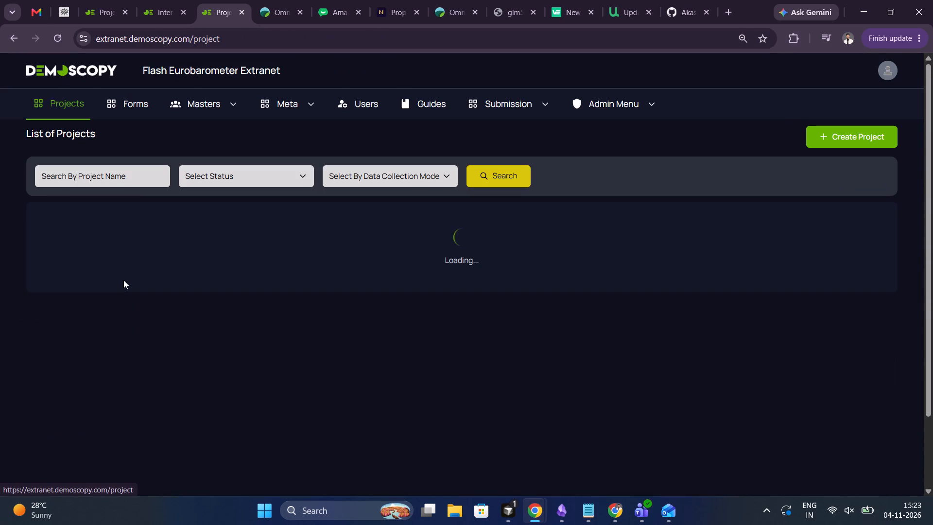
pyautogui.click(165, 265)
pyautogui.scroll(-2, 115, 307)
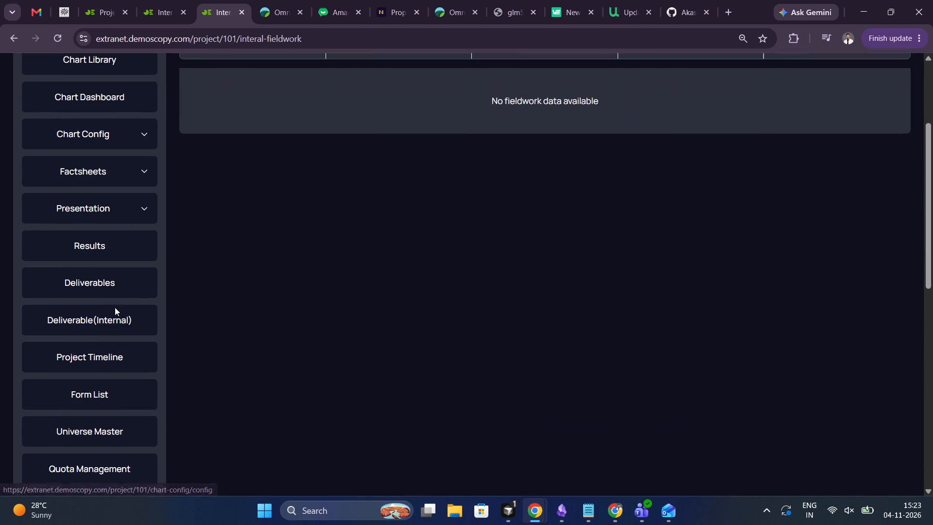
pyautogui.click(88, 374)
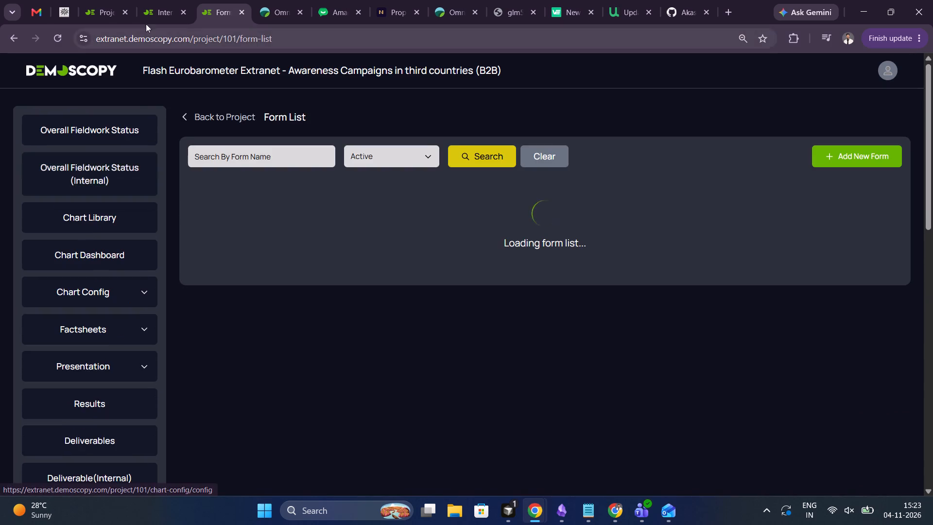
pyautogui.click(128, 1)
pyautogui.click(222, 4)
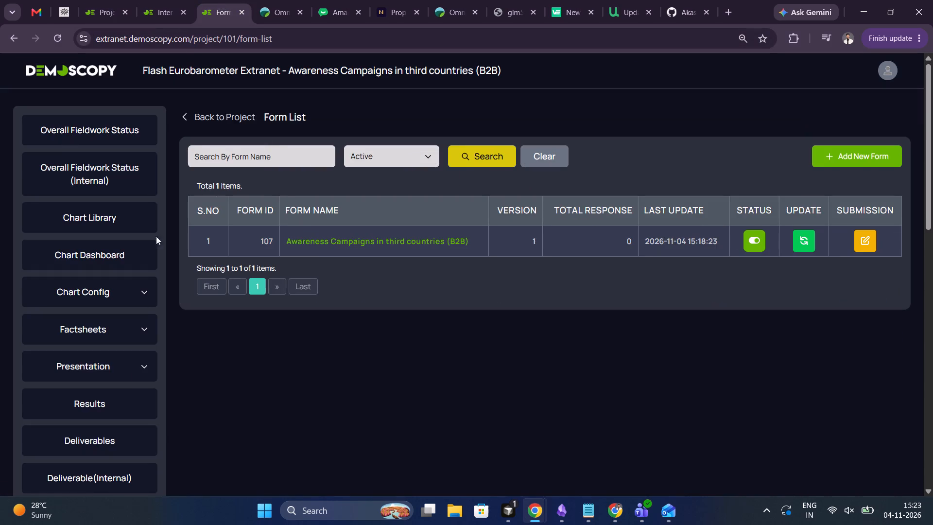
pyautogui.scroll(-1, 136, 376)
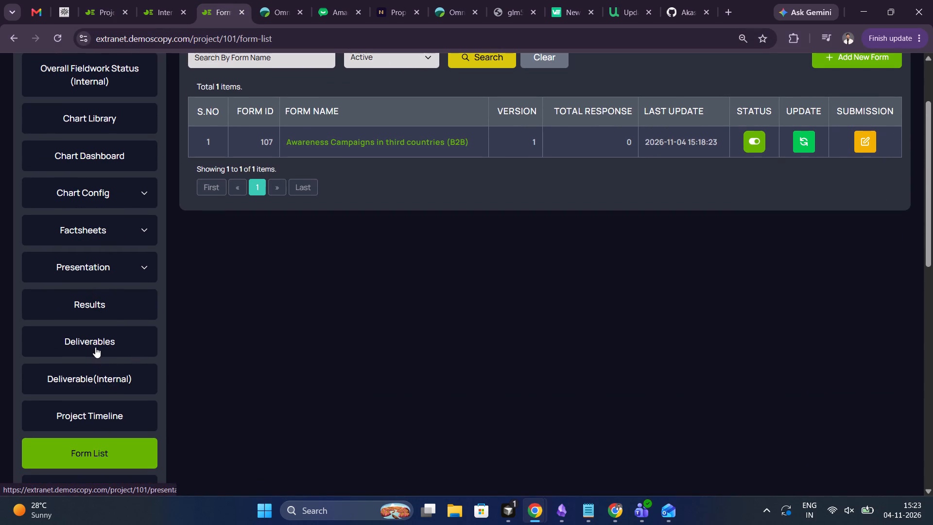
pyautogui.scroll(-1, 95, 348)
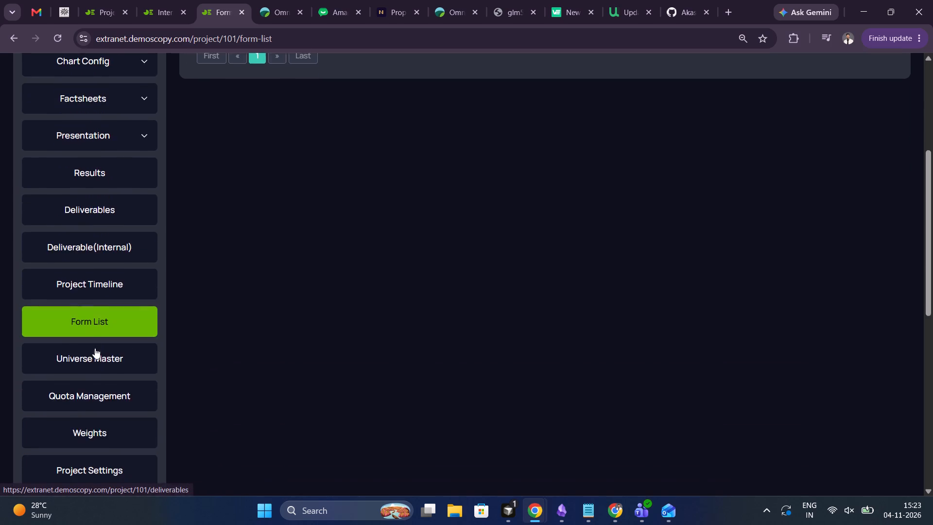
pyautogui.scroll(2, 365, 57)
pyautogui.click(346, 242)
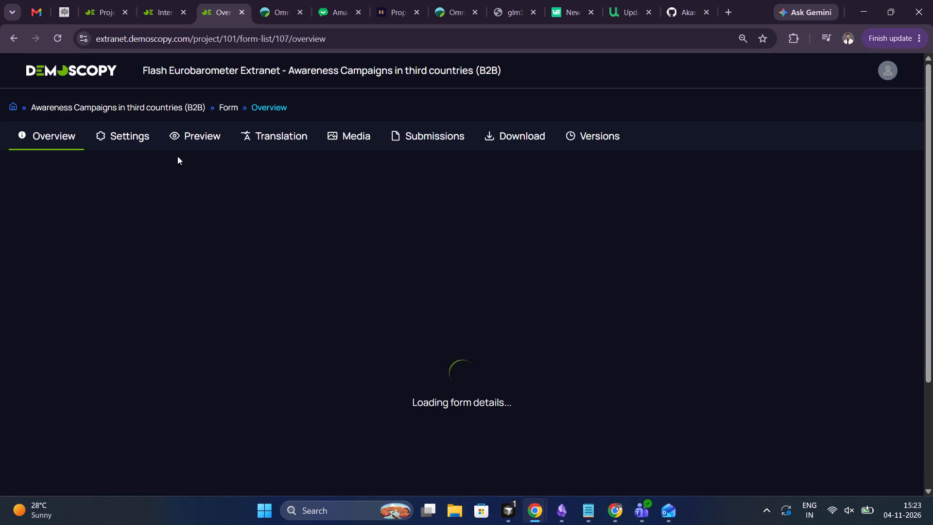
pyautogui.click(109, 135)
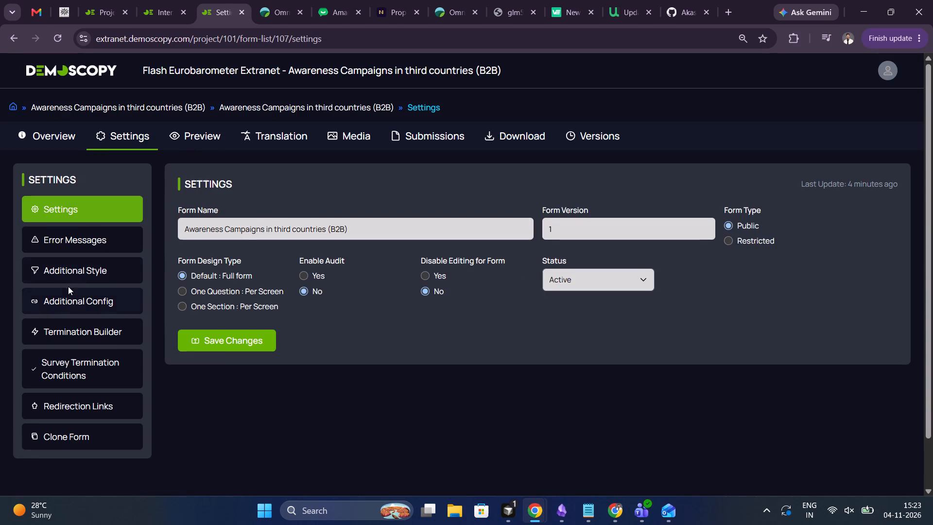
pyautogui.click(67, 297)
pyautogui.click(58, 331)
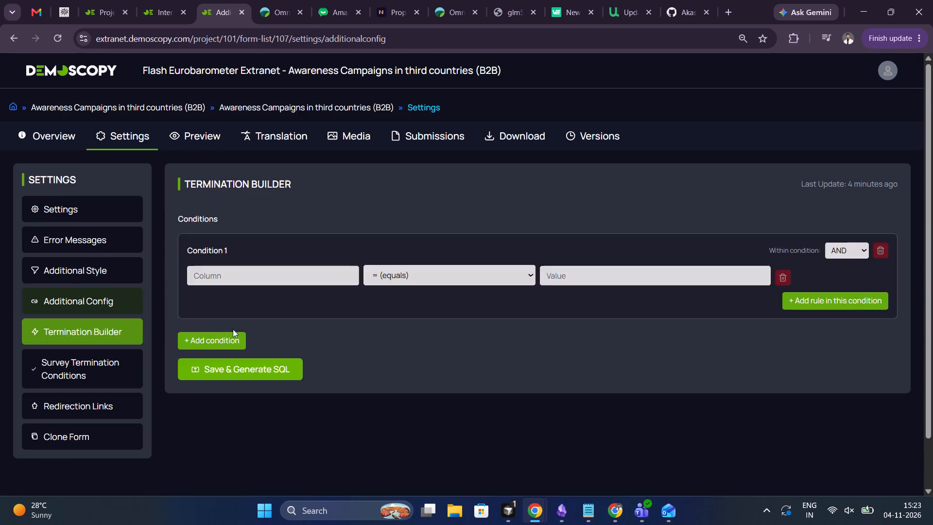
# Review the B2B form's Termination Builder, Additional Style and Additional Config settings for its current termination setup.
pyautogui.scroll(-6, 269, 353)
pyautogui.scroll(1, 269, 353)
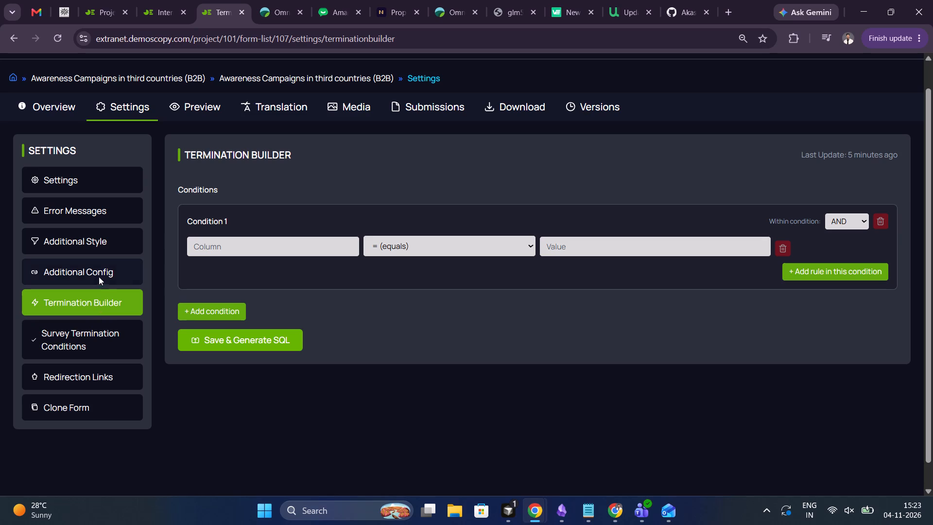
pyautogui.scroll(2, 138, 265)
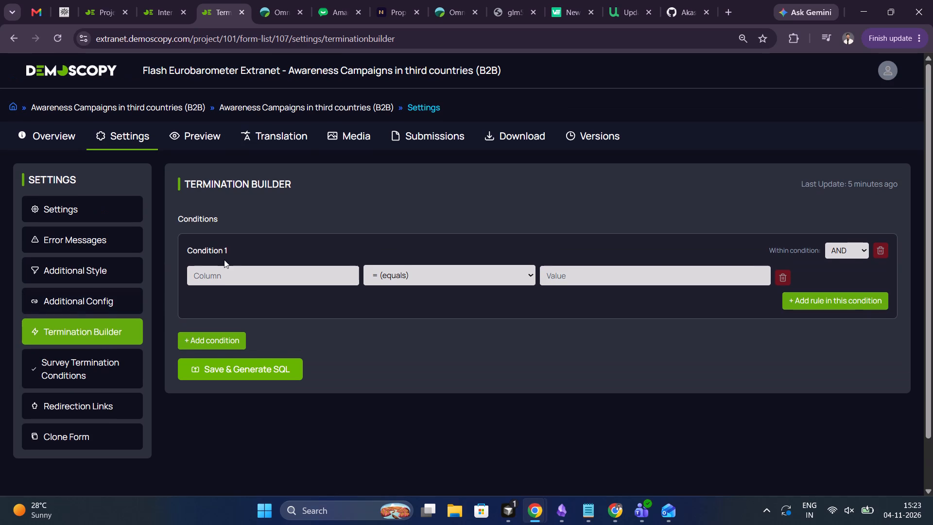
pyautogui.click(105, 273)
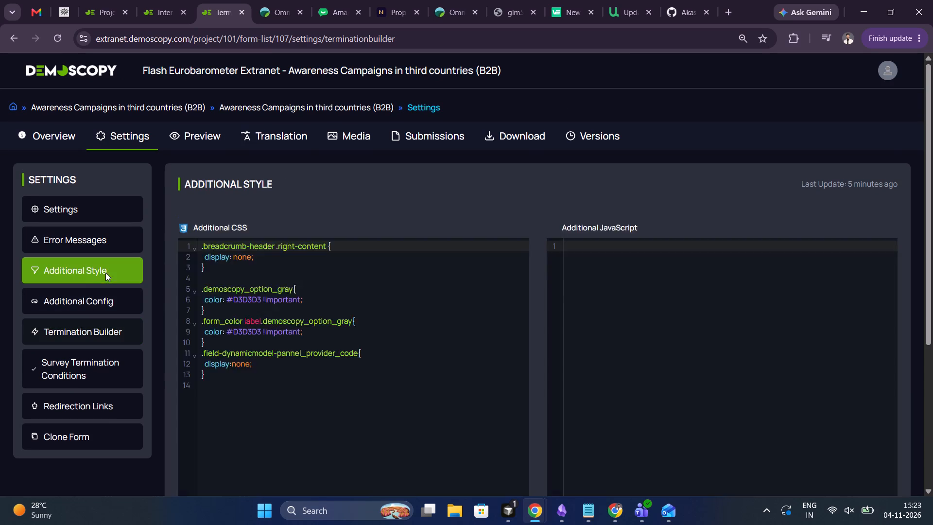
pyautogui.click(93, 298)
pyautogui.scroll(-2, 253, 354)
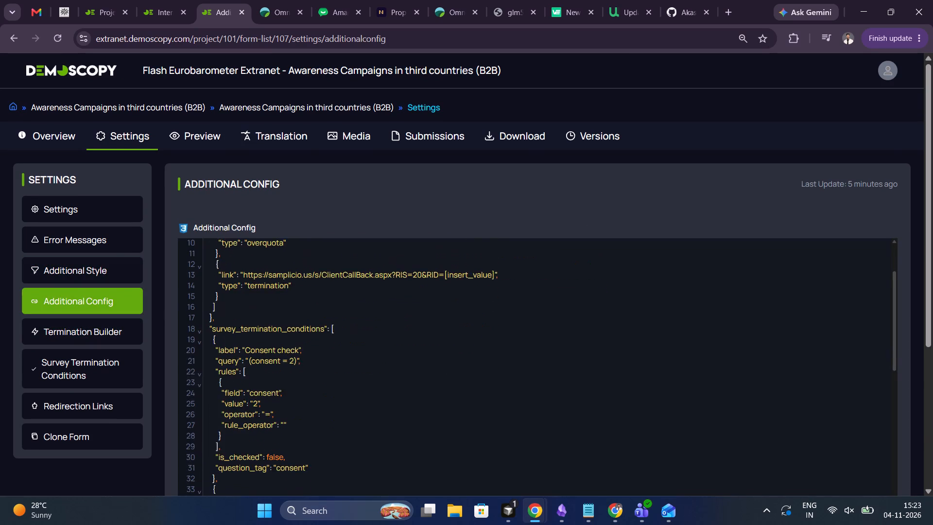
pyautogui.scroll(-4, 253, 354)
# Open the B2B form's Survey Termination Conditions and add a blank condition group after the Urbanisation check.
pyautogui.click(100, 335)
pyautogui.click(102, 373)
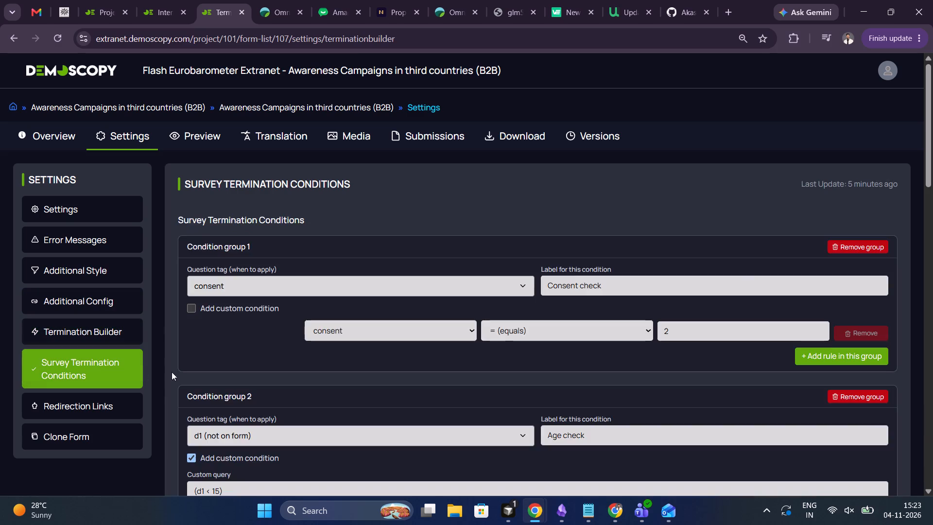
pyautogui.scroll(-2, 259, 365)
pyautogui.scroll(-6, 260, 301)
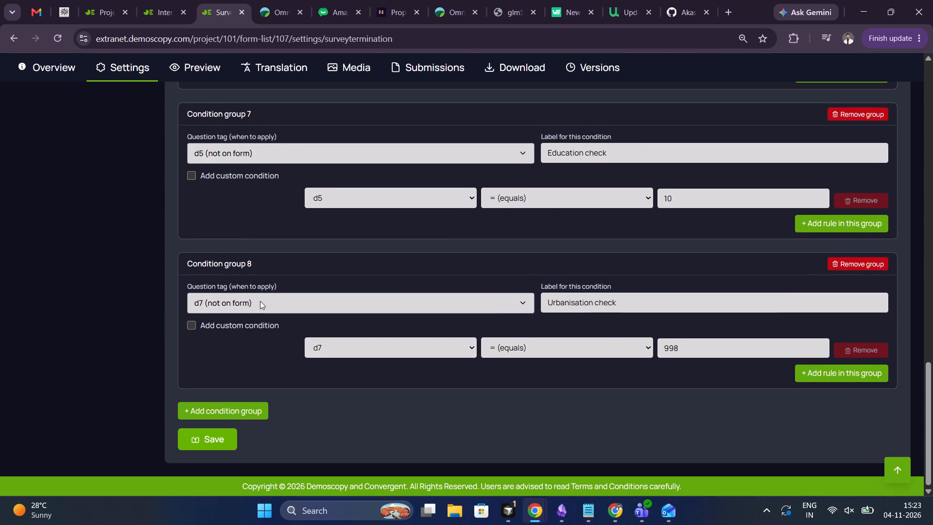
pyautogui.click(221, 412)
pyautogui.scroll(-1, 242, 431)
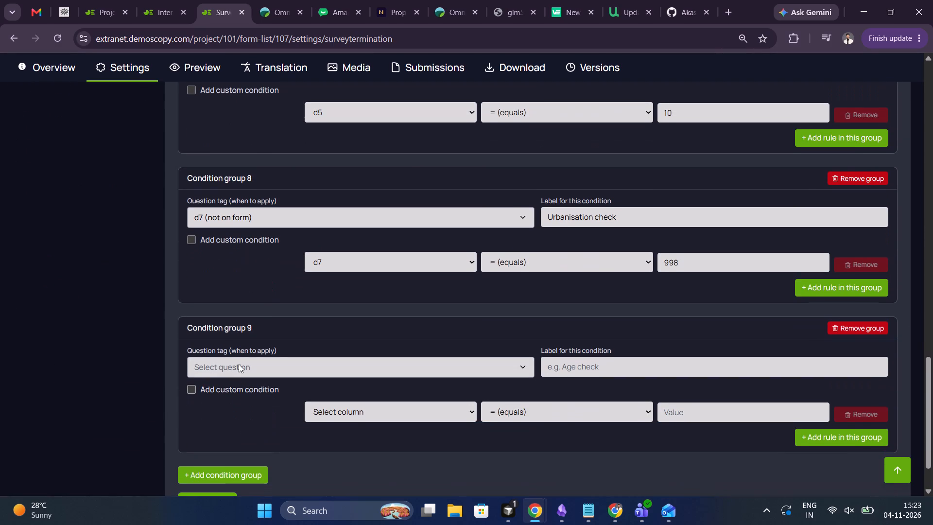
# Remove the Urbanisation, Nationality, Other Nationality, Permanent resident, Region, Education and Age check condition groups, keeping the Consent check.
pyautogui.scroll(1, 273, 222)
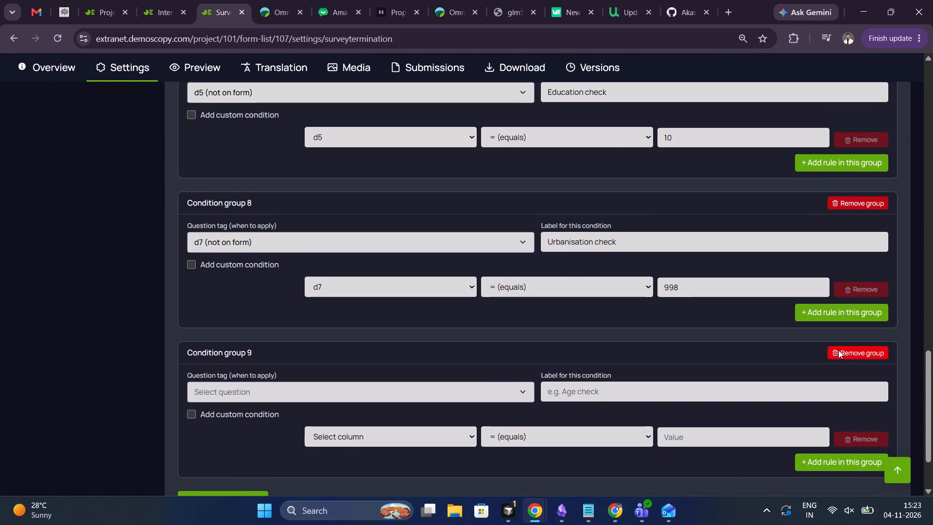
pyautogui.click(862, 203)
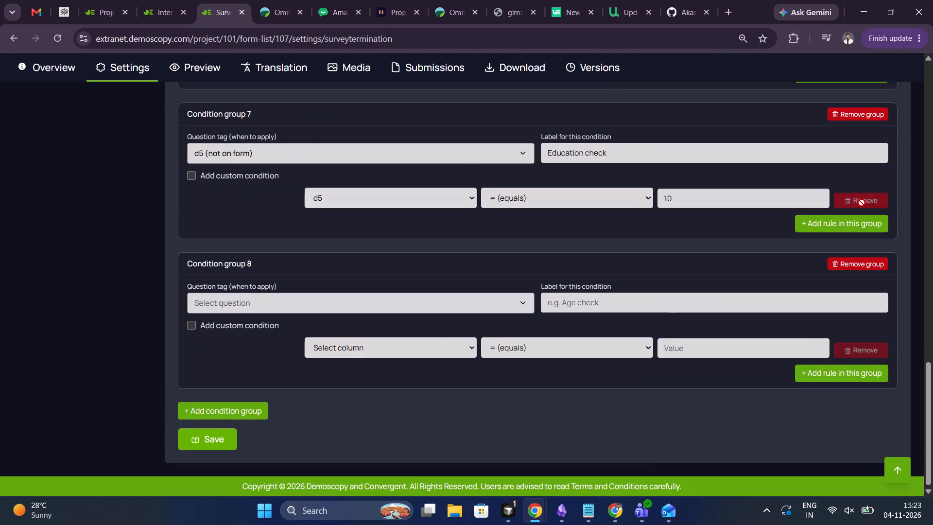
pyautogui.scroll(4, 862, 203)
pyautogui.scroll(-1, 862, 203)
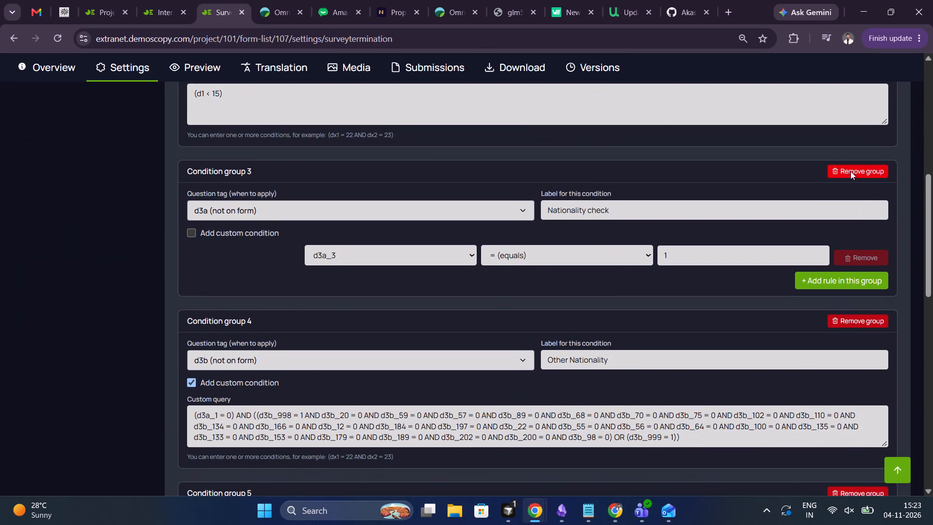
pyautogui.click(852, 174)
pyautogui.click(852, 174)
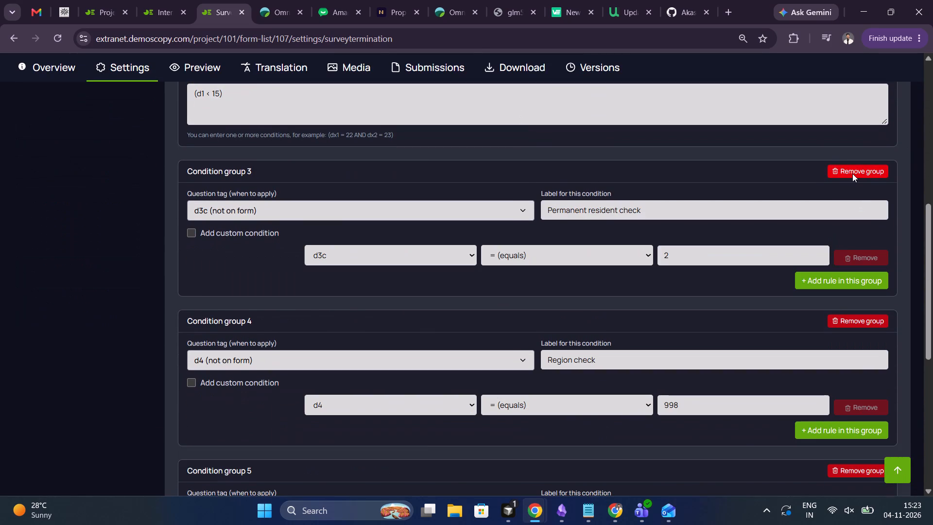
pyautogui.click(852, 174)
pyautogui.click(852, 174)
pyautogui.click(852, 174)
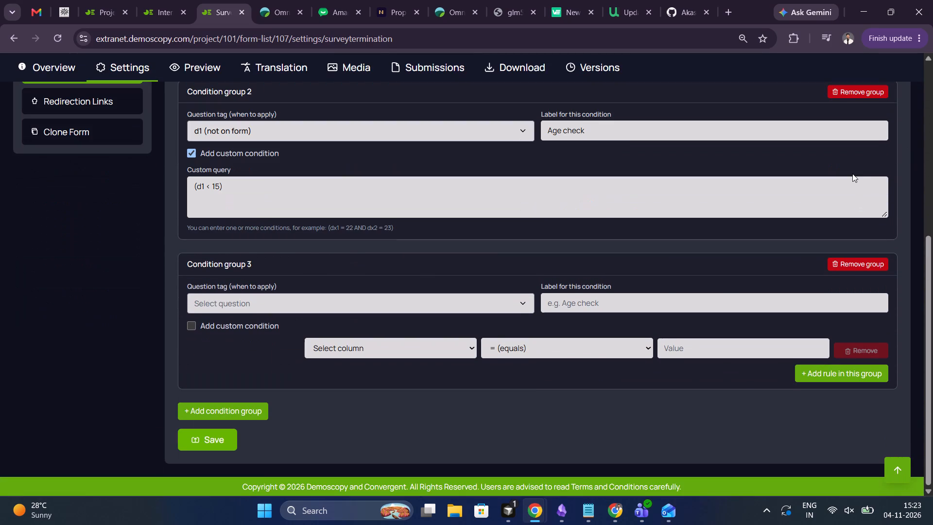
pyautogui.scroll(1, 857, 109)
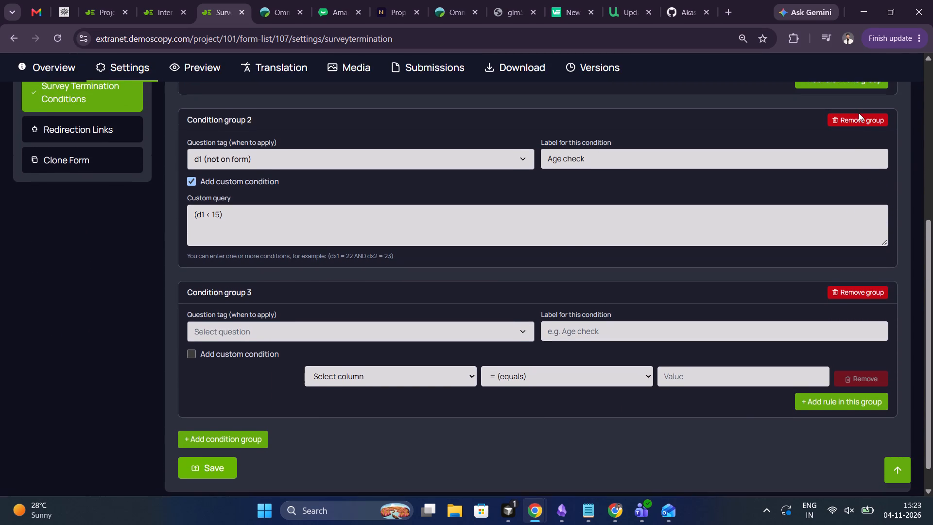
pyautogui.click(857, 115)
pyautogui.scroll(1, 632, 208)
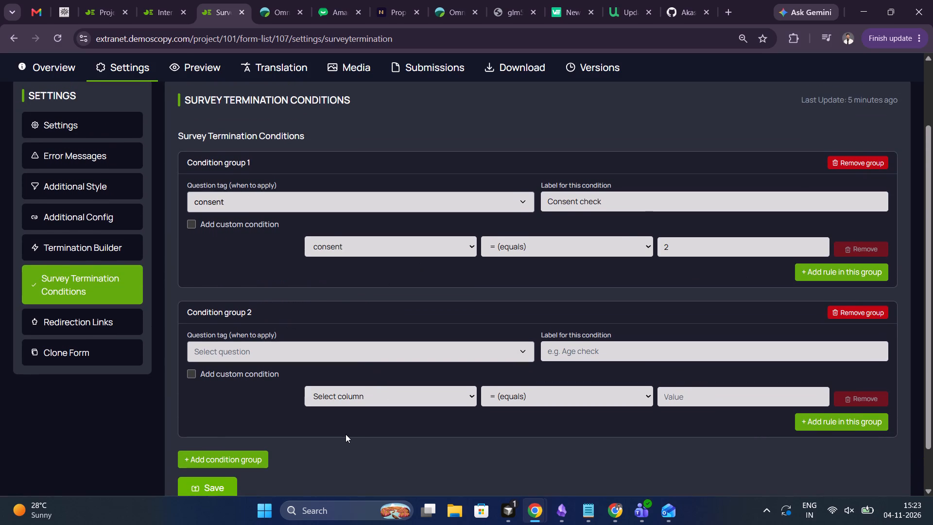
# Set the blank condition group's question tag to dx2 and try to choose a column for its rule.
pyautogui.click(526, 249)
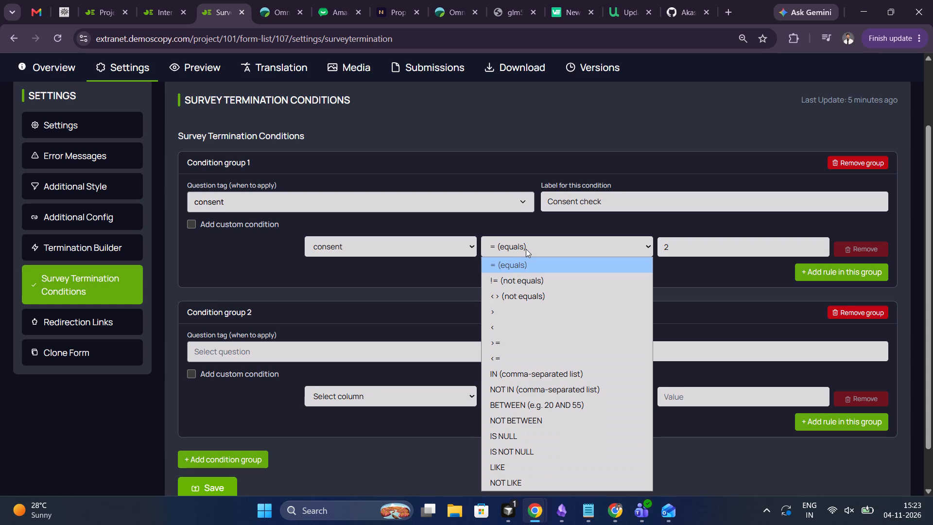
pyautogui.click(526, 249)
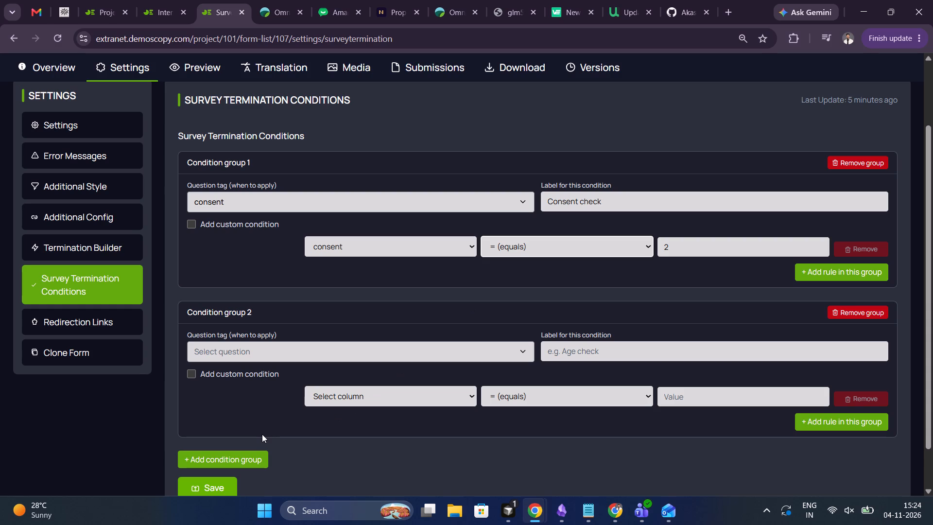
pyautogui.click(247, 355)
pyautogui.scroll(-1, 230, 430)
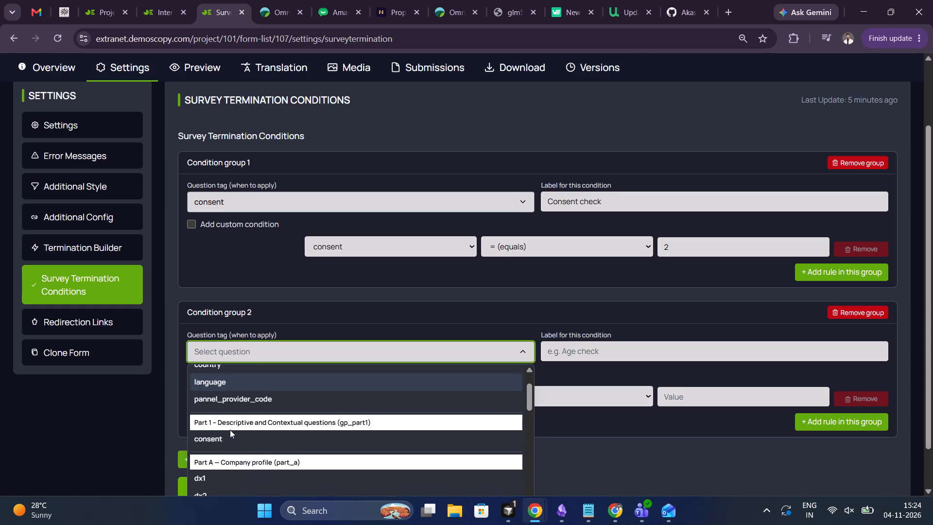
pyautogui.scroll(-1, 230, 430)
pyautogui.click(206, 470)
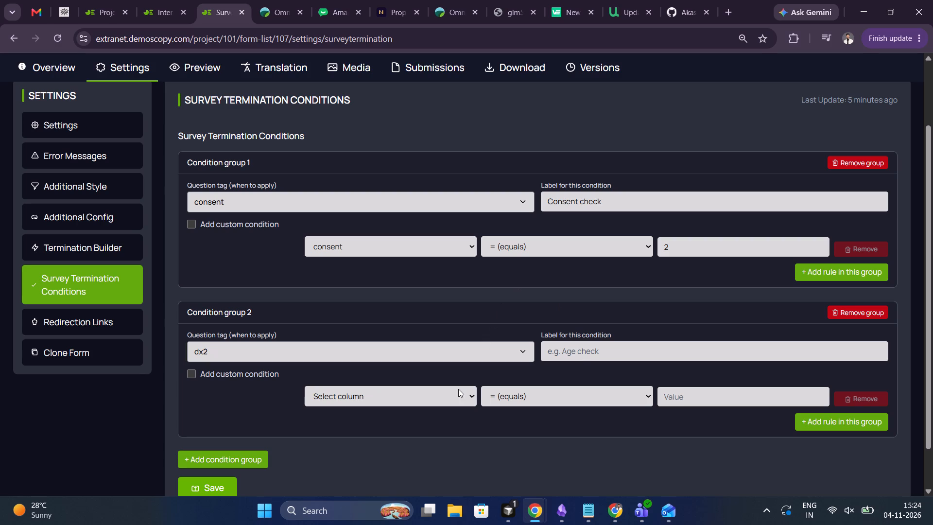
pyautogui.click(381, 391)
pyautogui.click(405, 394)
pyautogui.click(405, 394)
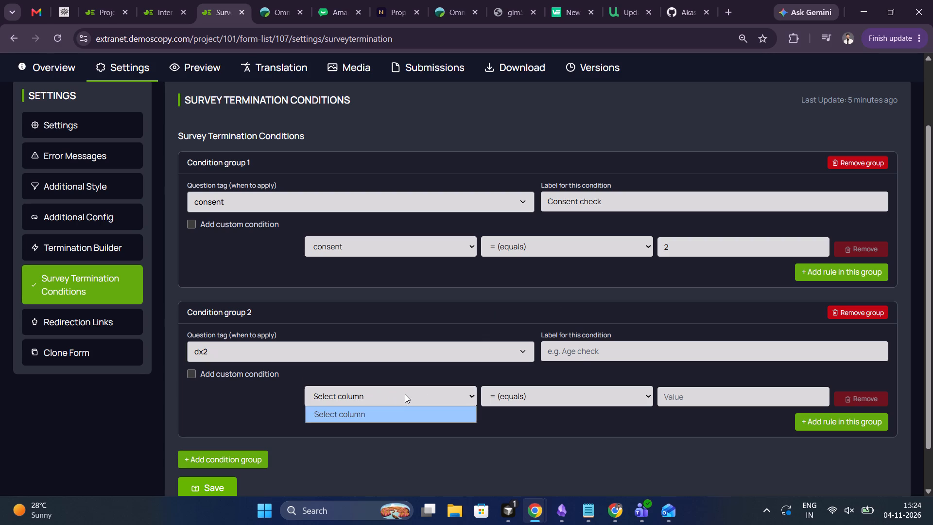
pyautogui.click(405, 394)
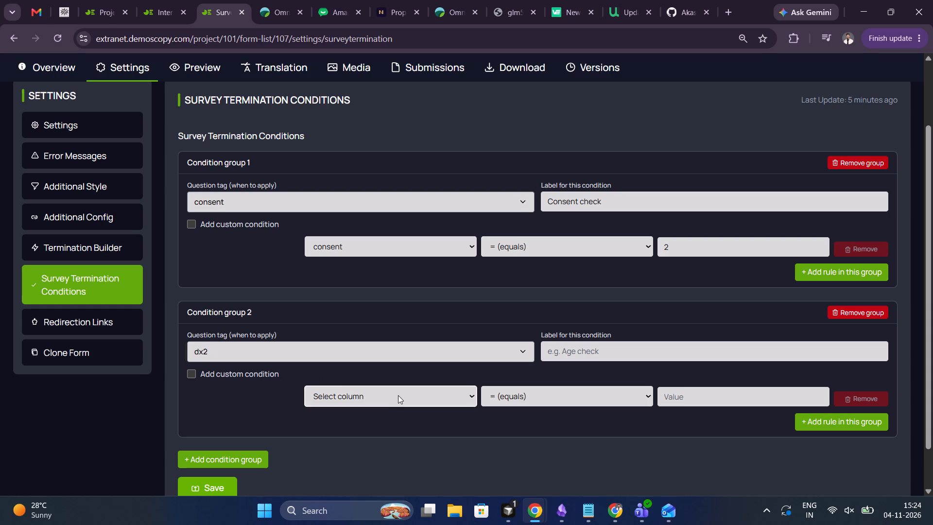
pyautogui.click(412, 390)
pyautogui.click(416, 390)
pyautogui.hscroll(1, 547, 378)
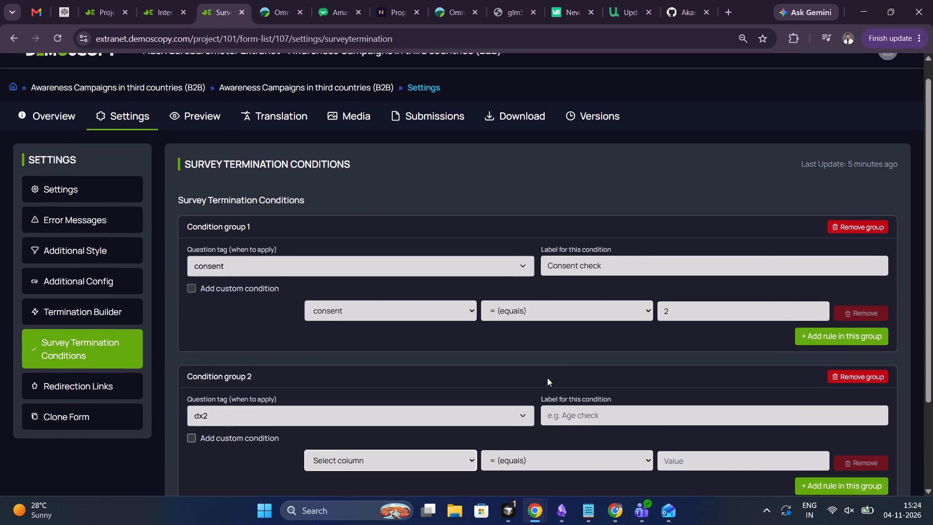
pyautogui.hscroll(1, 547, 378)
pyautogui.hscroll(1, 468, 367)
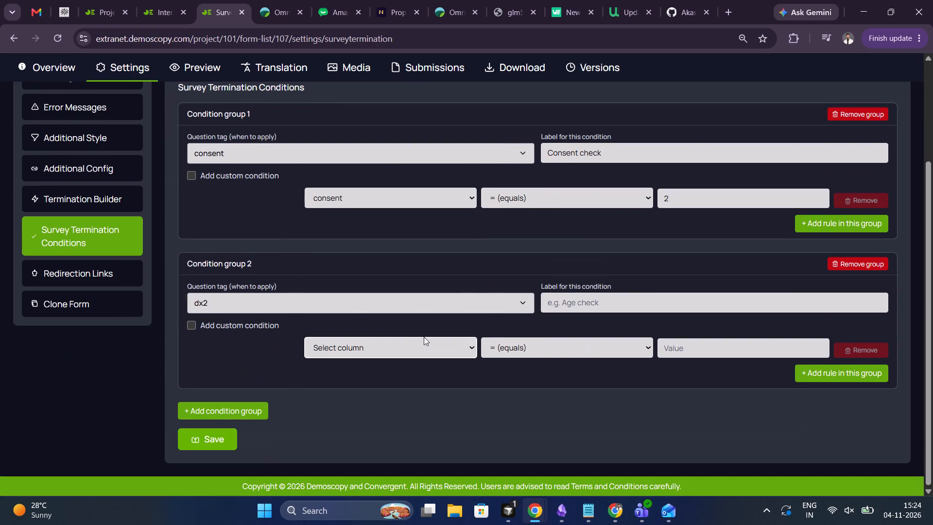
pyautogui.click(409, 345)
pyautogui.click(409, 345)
# Save the survey termination conditions and check which columns the Consent check rule offers.
pyautogui.click(209, 441)
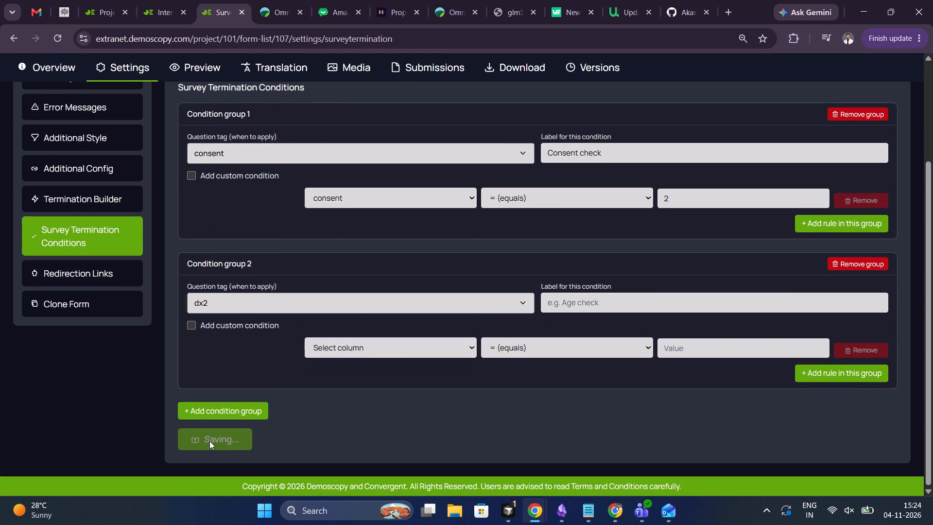
pyautogui.click(325, 277)
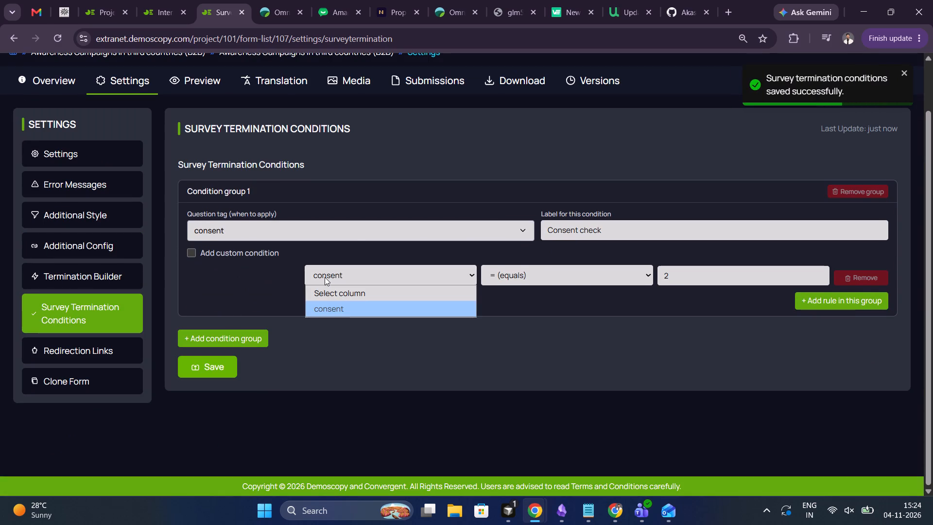
pyautogui.click(325, 277)
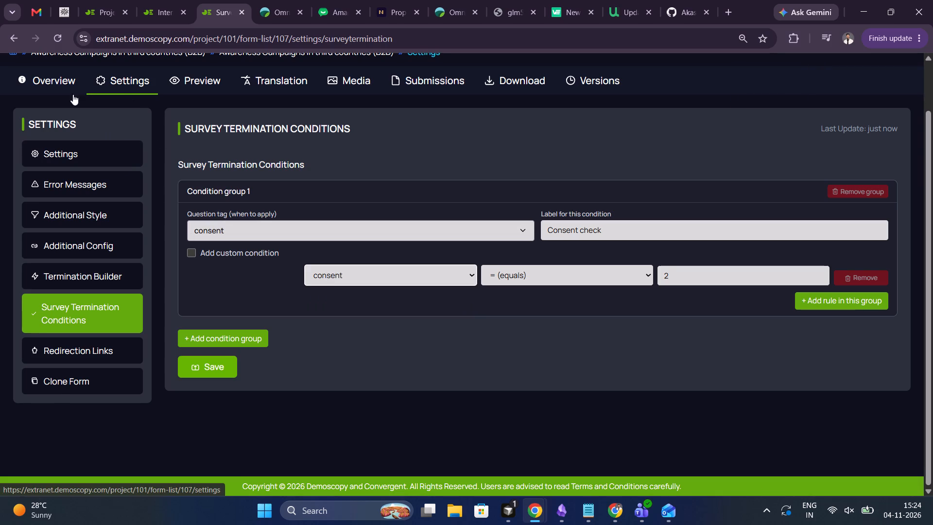
# Republish the Awareness Campaigns in third countries (B2B) form from its preview.
pyautogui.click(58, 89)
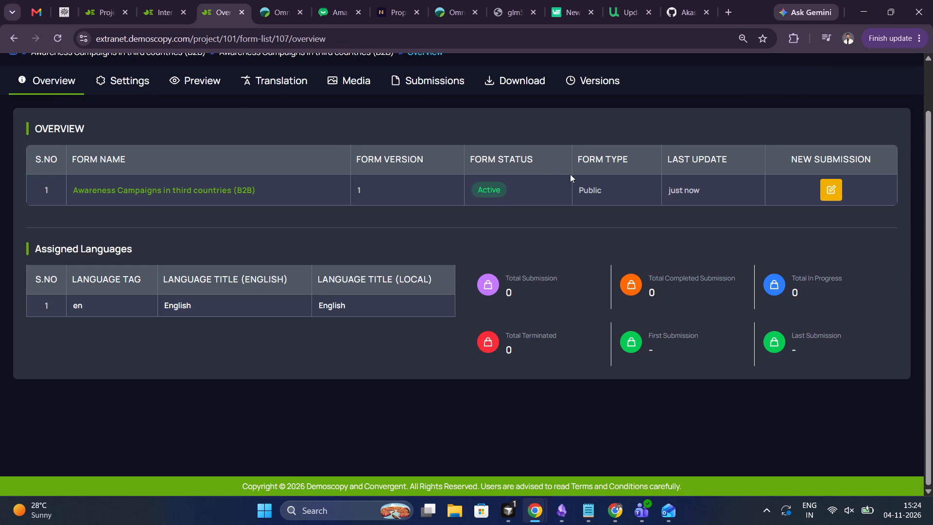
pyautogui.click(213, 88)
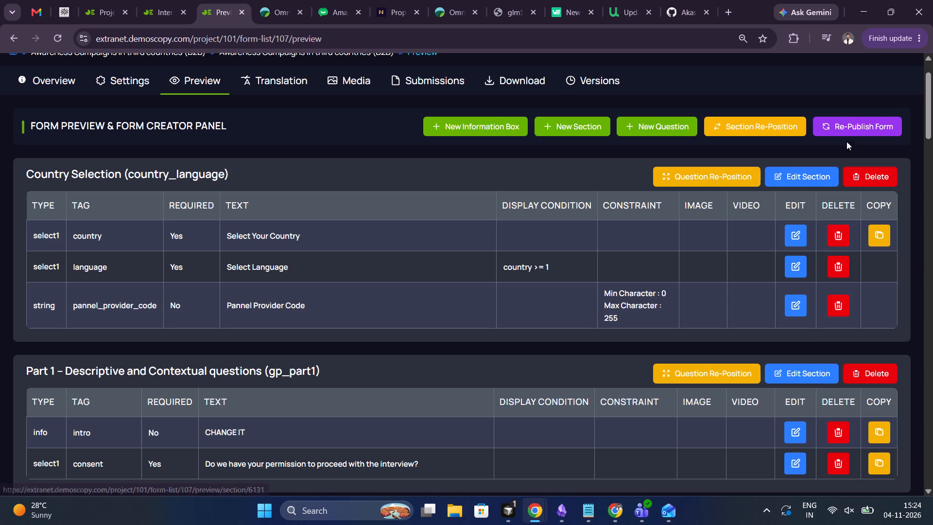
pyautogui.click(853, 132)
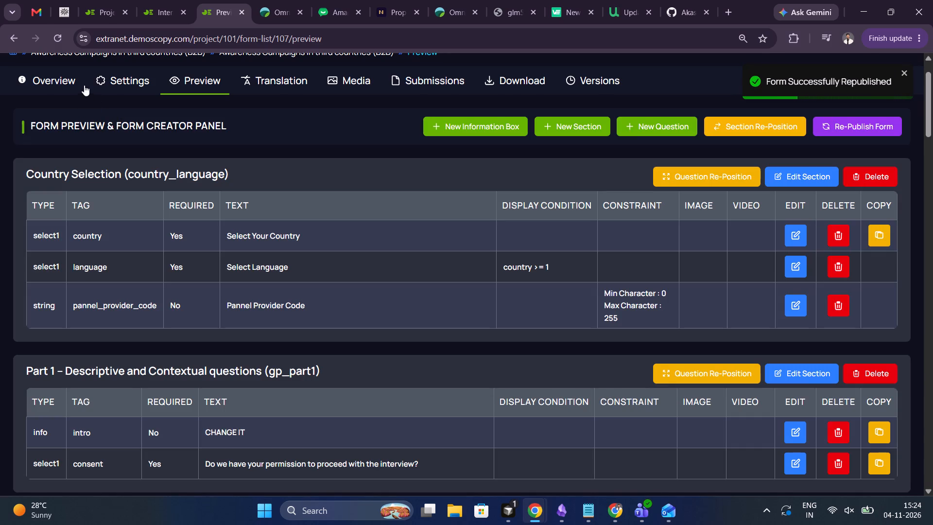
# Add a second survey termination condition group to the B2B form and set its question tag to dx2.
pyautogui.click(117, 75)
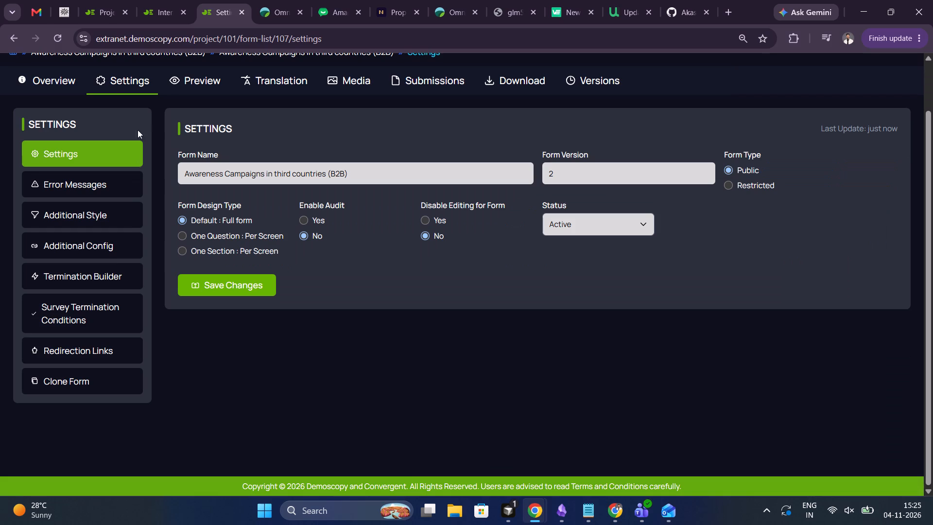
pyautogui.click(89, 310)
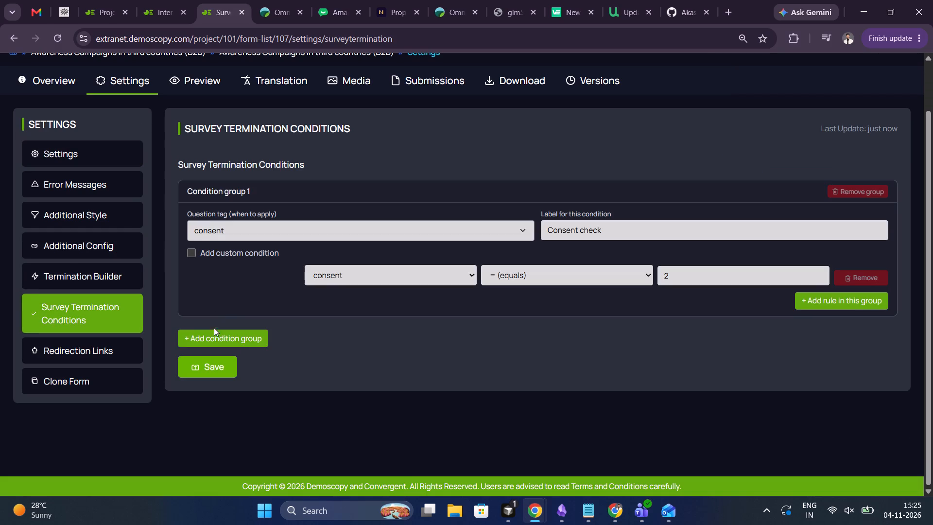
pyautogui.click(223, 343)
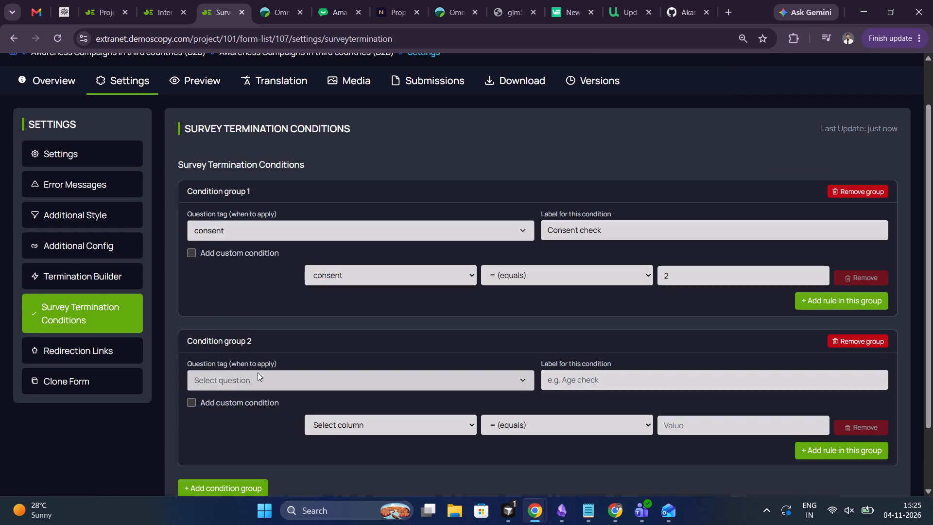
pyautogui.click(253, 382)
pyautogui.scroll(-1, 251, 333)
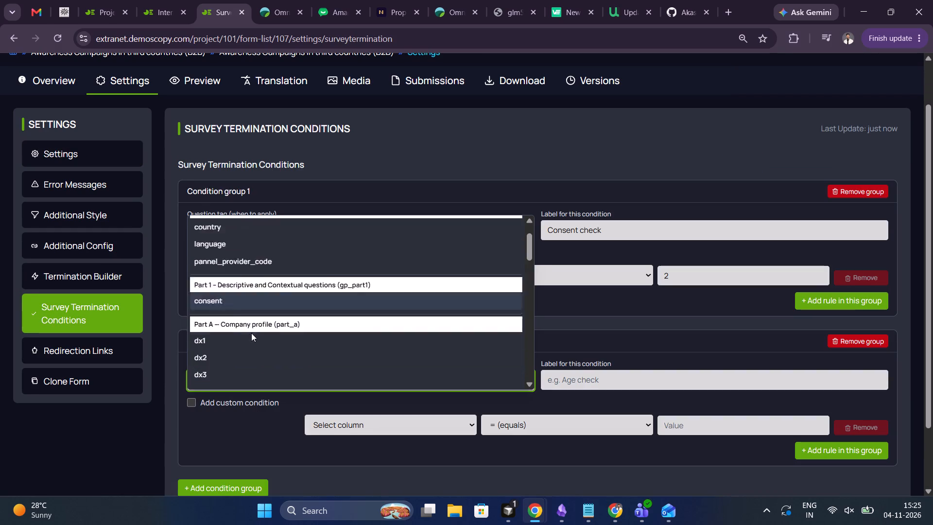
pyautogui.scroll(-1, 251, 333)
pyautogui.click(251, 333)
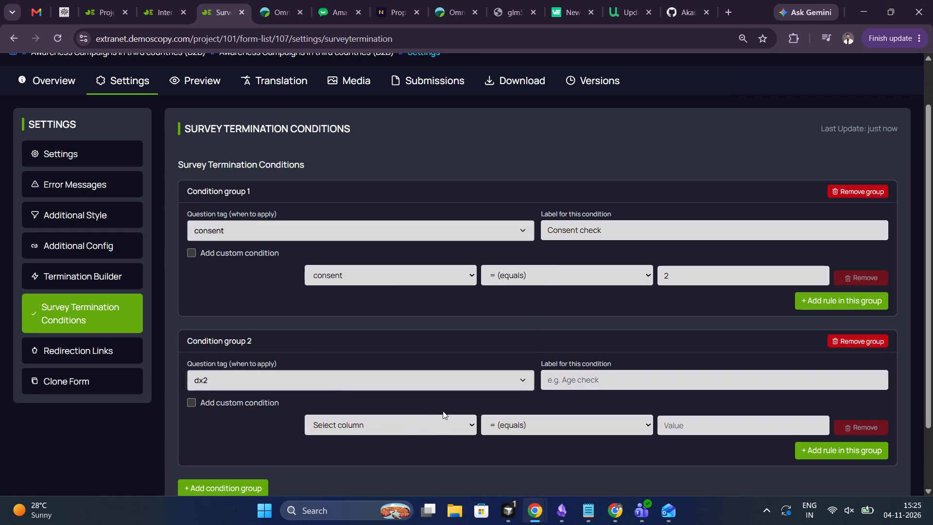
# Set the dx2 group's rule to dx2 > 6, checking the questionnaire's stop instruction, and save the termination conditions.
pyautogui.click(411, 418)
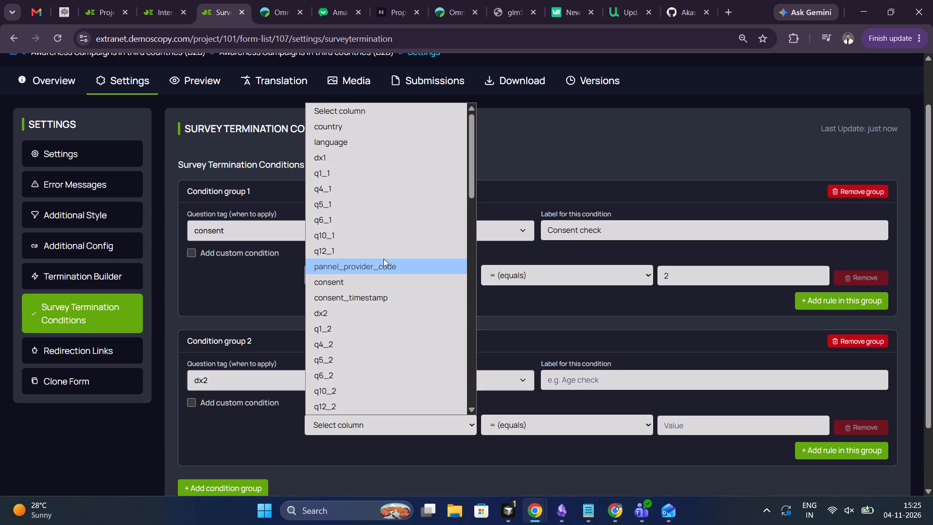
pyautogui.click(360, 309)
pyautogui.click(502, 426)
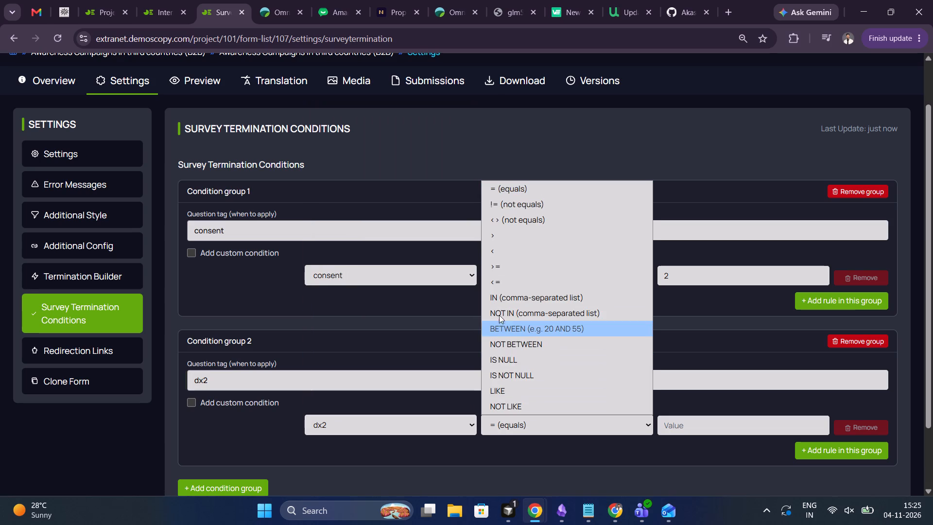
pyautogui.click(512, 239)
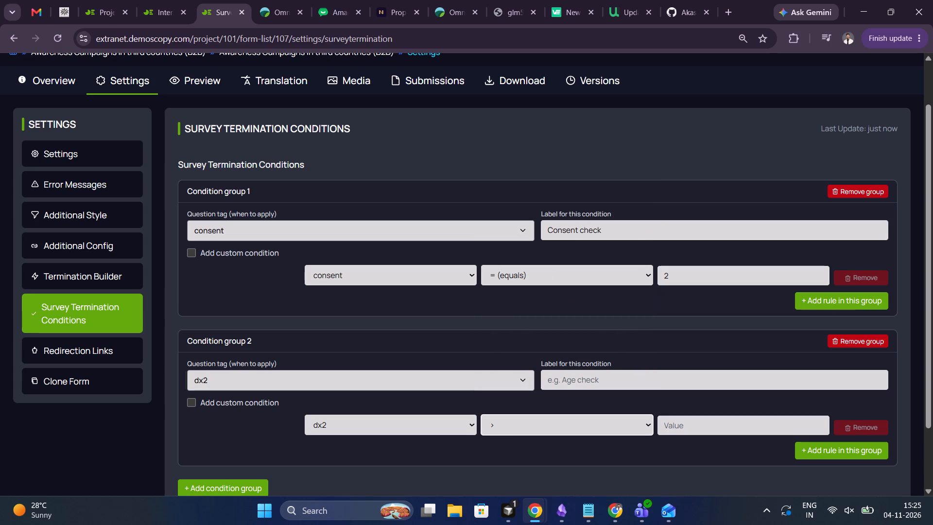
pyautogui.click(678, 421)
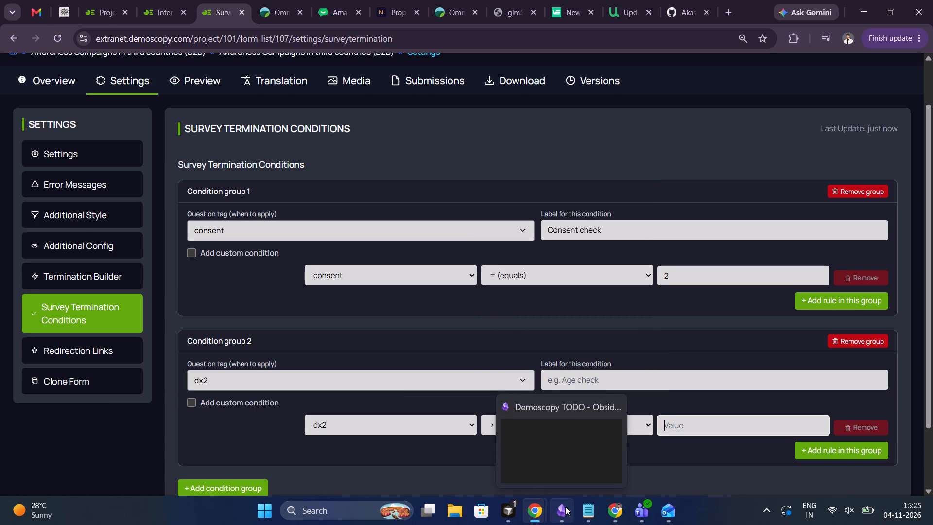
pyautogui.click(571, 467)
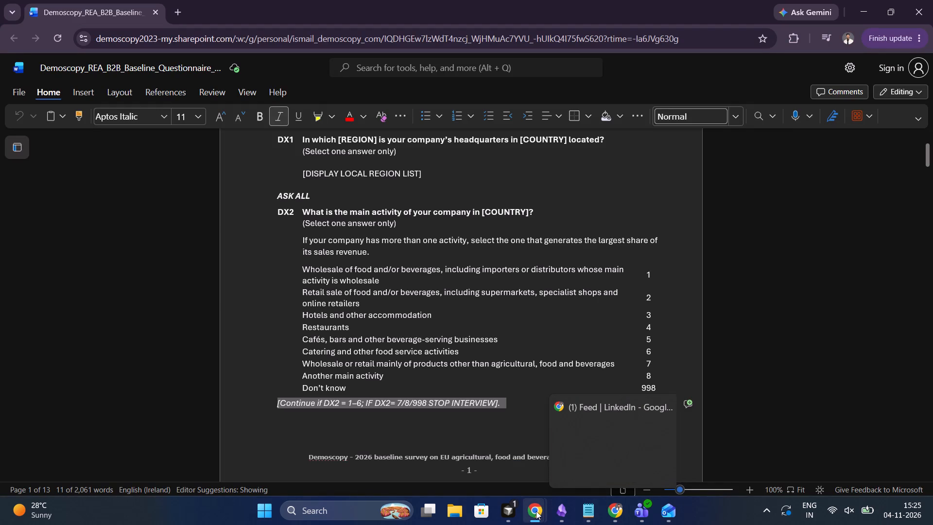
pyautogui.click(499, 466)
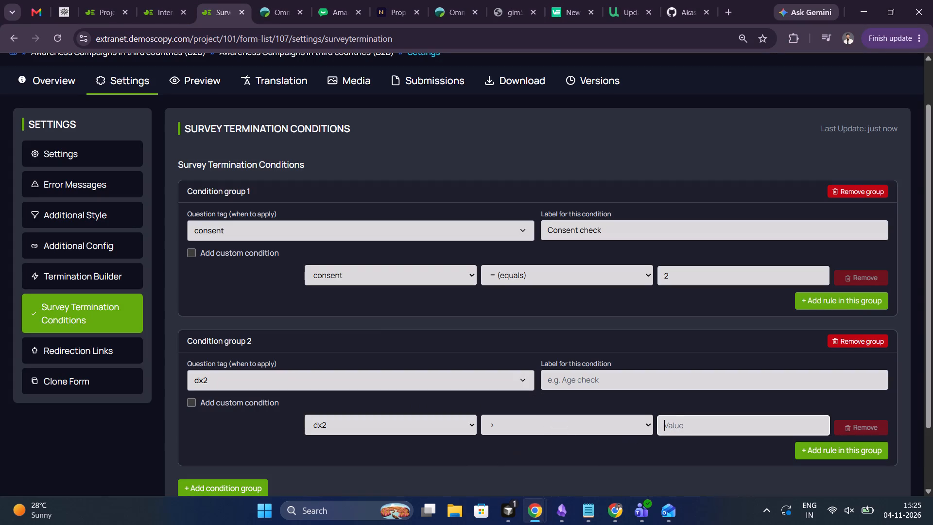
pyautogui.click(673, 428)
pyautogui.press('6')
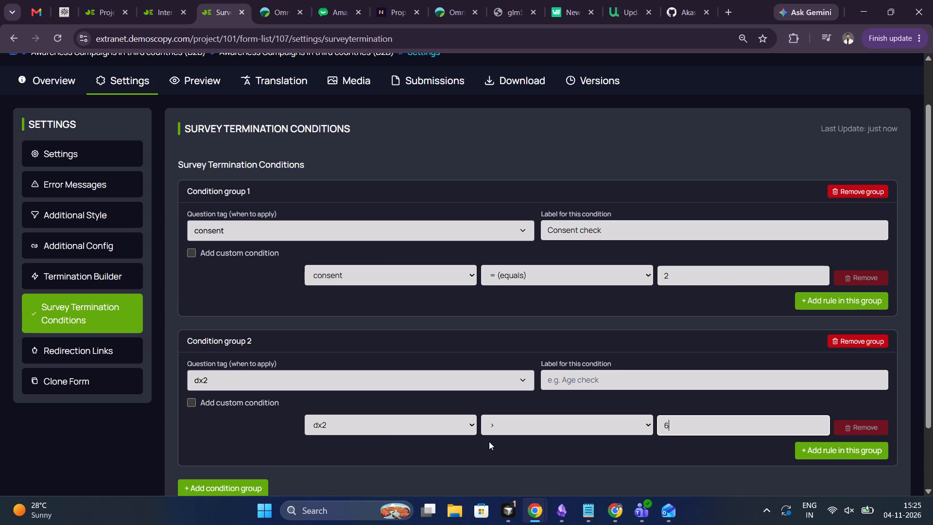
pyautogui.scroll(-2, 696, 263)
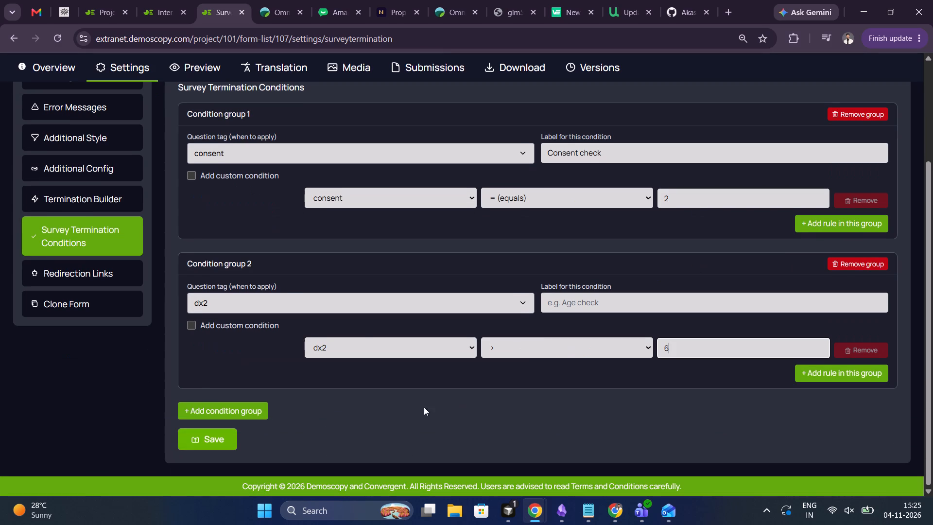
pyautogui.click(223, 445)
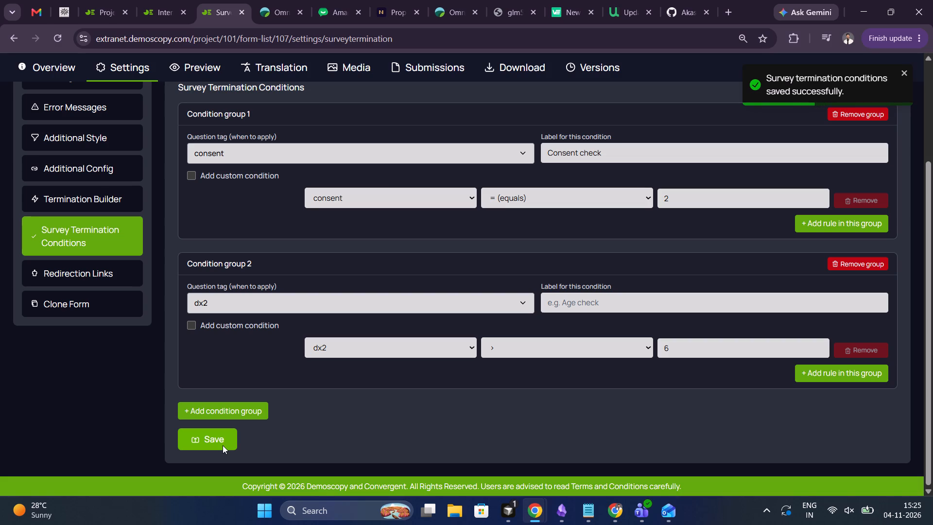
# Review the REA B2B questionnaire for the stop-interview instructions at DX2 and DX3.
pyautogui.hotkey('alt', 'Tab')
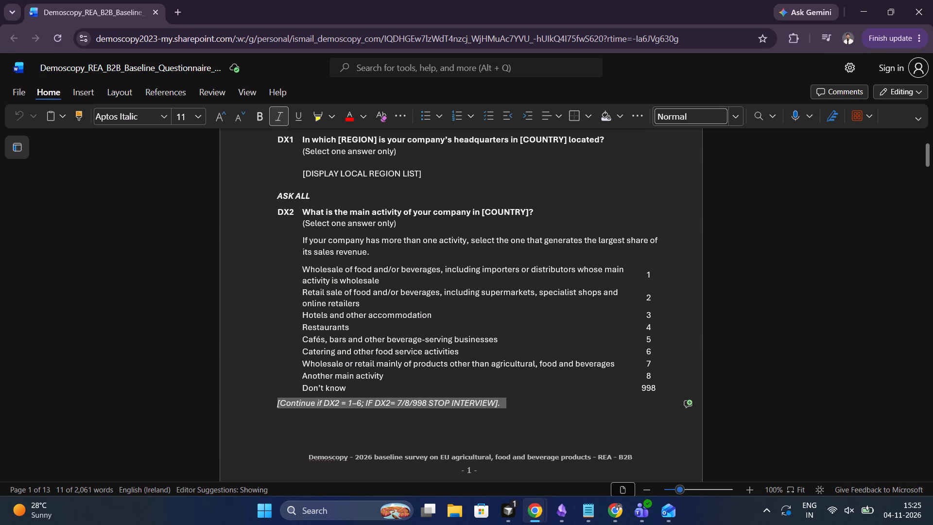
pyautogui.click(360, 405)
pyautogui.moveTo(360, 405); pyautogui.dragTo(348, 404)
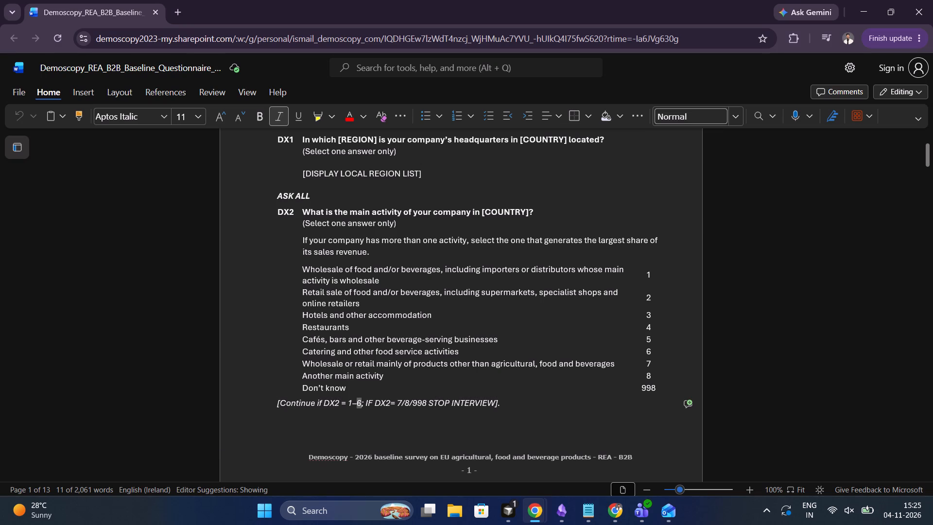
pyautogui.moveTo(348, 404); pyautogui.dragTo(347, 402)
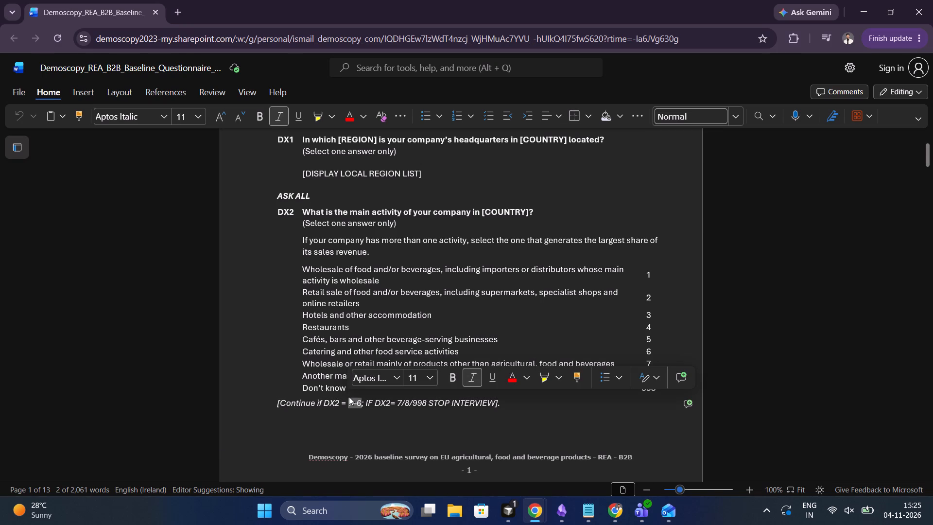
pyautogui.scroll(-4, 349, 397)
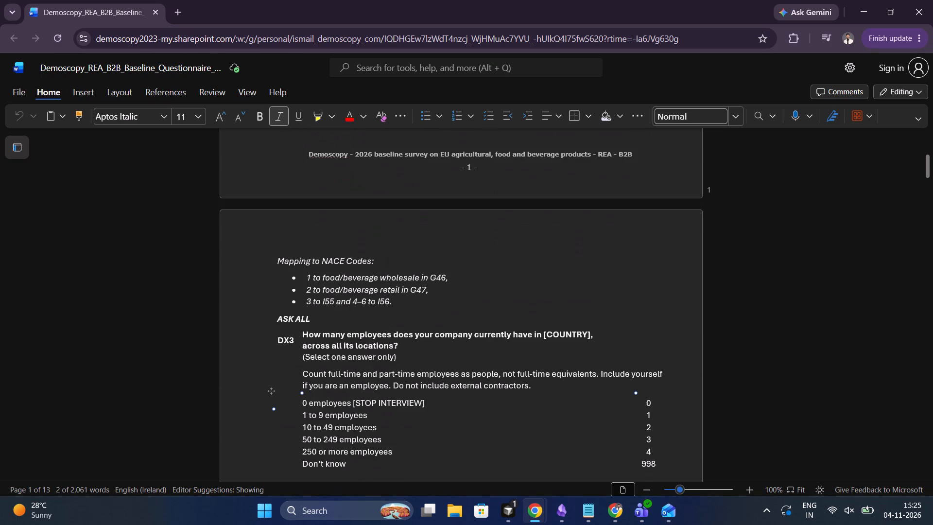
pyautogui.scroll(-1, 349, 397)
pyautogui.scroll(2, 349, 397)
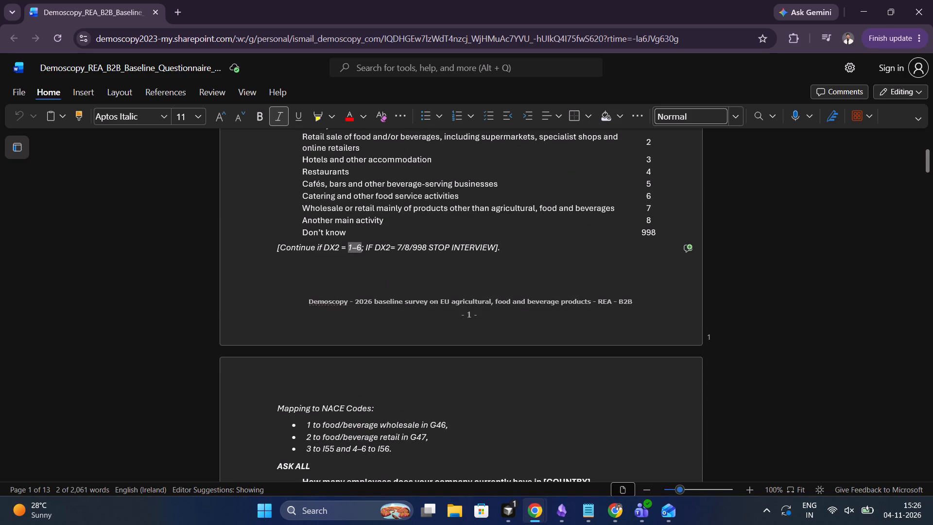
pyautogui.scroll(1, 349, 397)
pyautogui.scroll(-1, 349, 397)
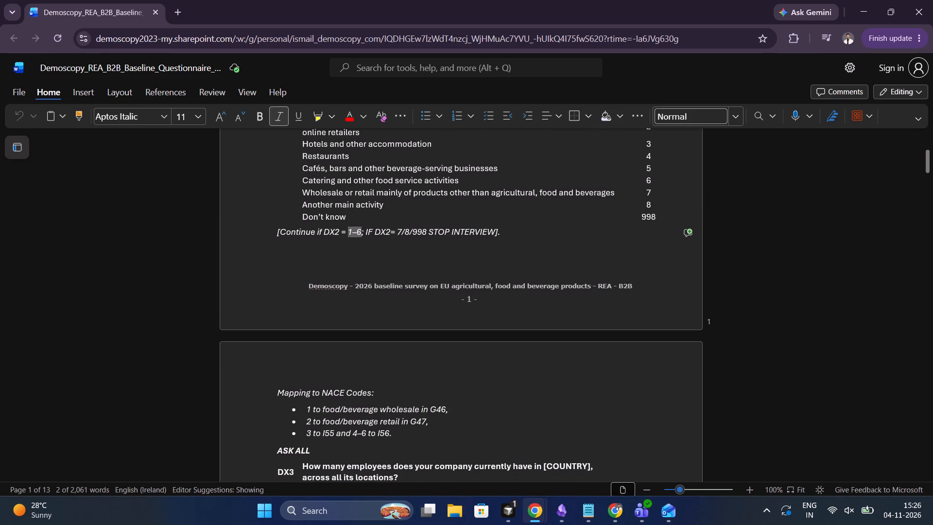
pyautogui.scroll(-5, 349, 397)
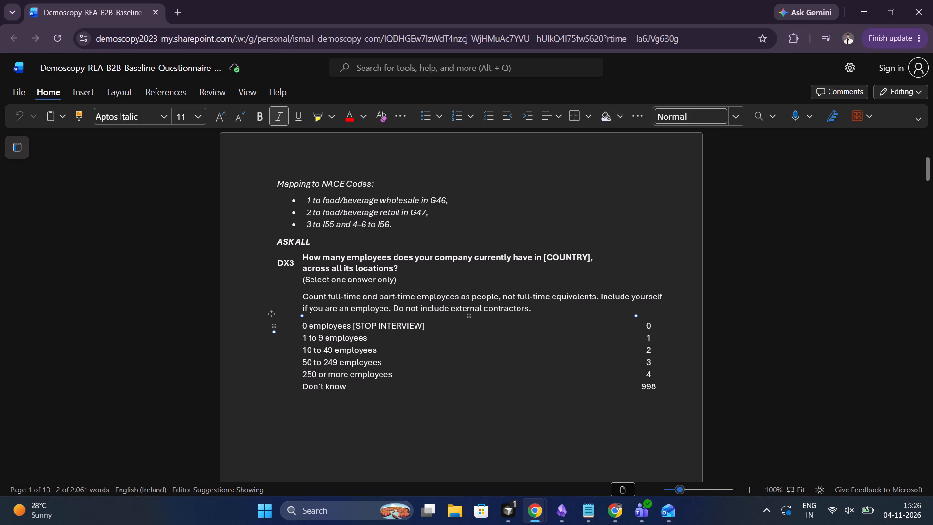
pyautogui.scroll(-5, 363, 419)
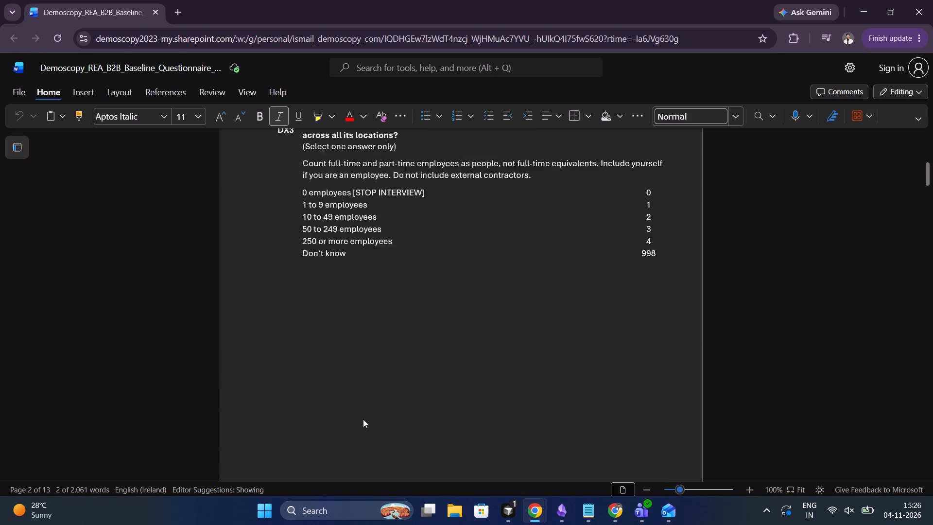
pyautogui.rightClick(363, 419)
pyautogui.click(324, 252)
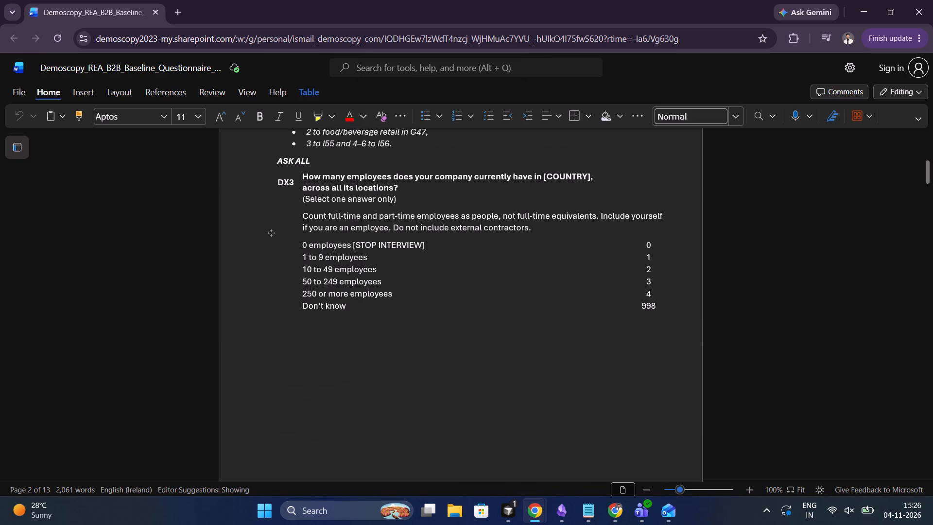
# Back in the form's termination conditions, add a third condition group with the question tag dx3.
pyautogui.hotkey('alt', 'Tab')
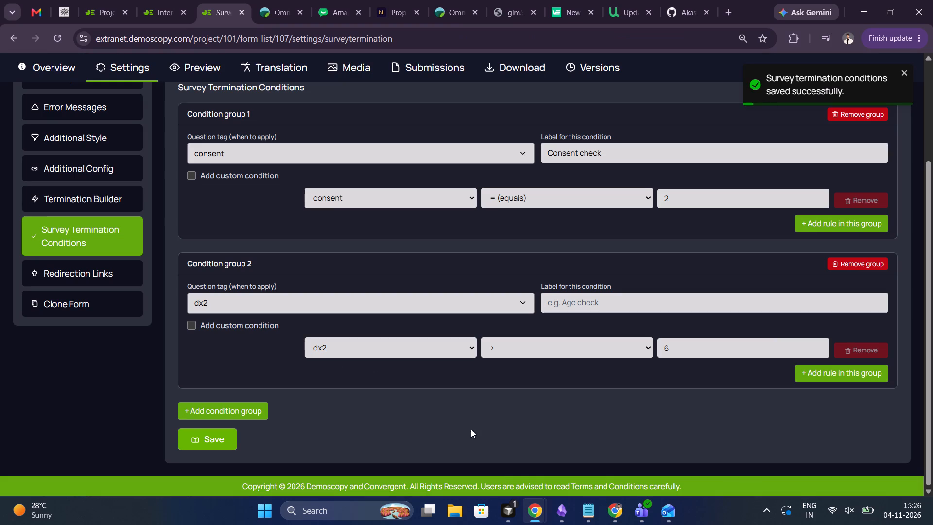
pyautogui.click(224, 411)
pyautogui.hotkey('alt', 'Tab')
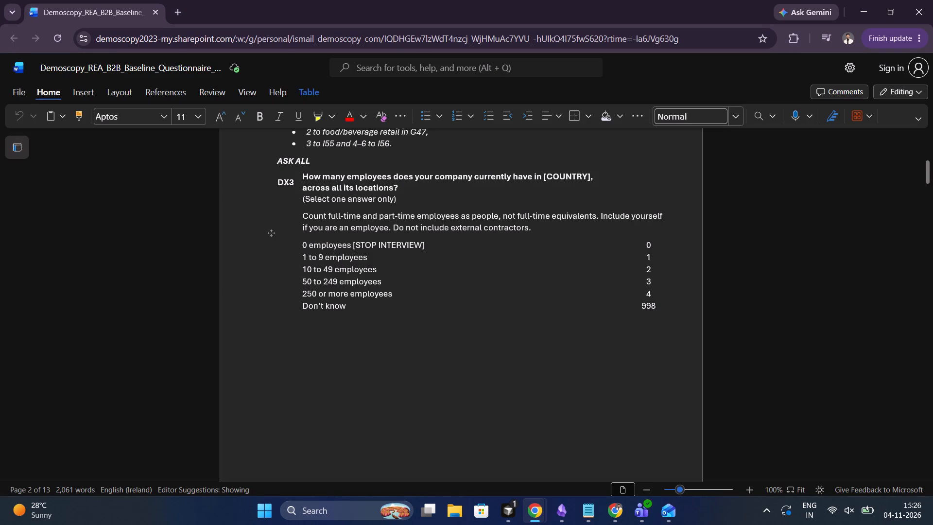
pyautogui.hotkey('alt', 'Tab')
pyautogui.scroll(-1, 252, 409)
pyautogui.click(240, 353)
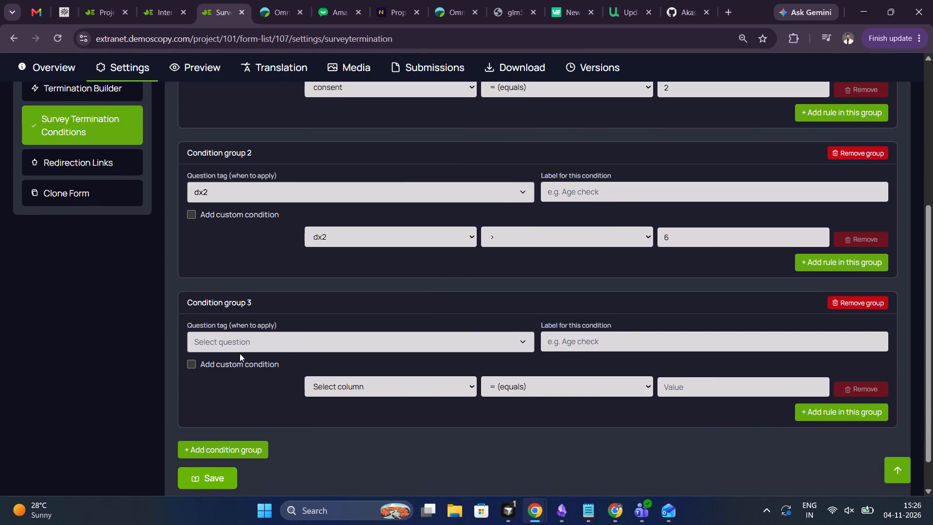
pyautogui.click(241, 344)
pyautogui.scroll(-1, 232, 426)
pyautogui.click(207, 475)
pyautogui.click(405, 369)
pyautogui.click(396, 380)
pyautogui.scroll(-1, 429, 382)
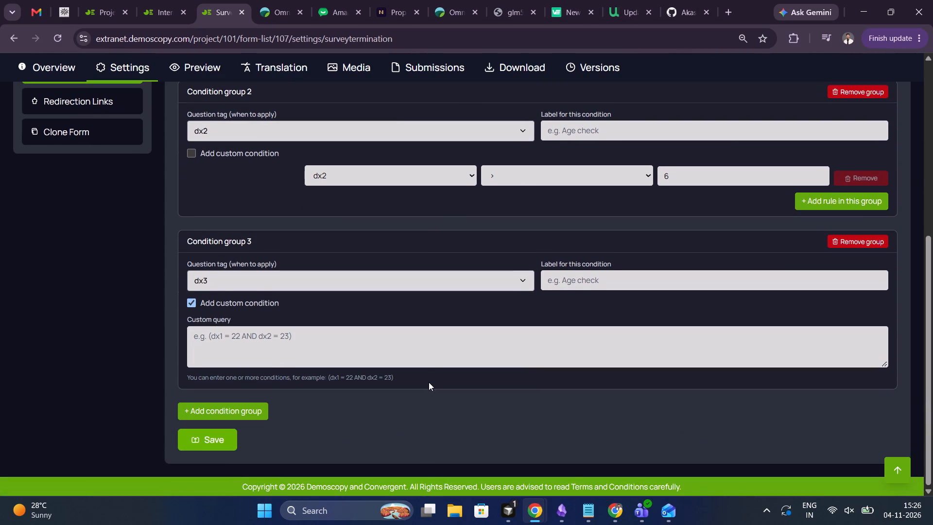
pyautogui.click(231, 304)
# Set the third condition group's rule to dx3 equals 0.
pyautogui.click(376, 346)
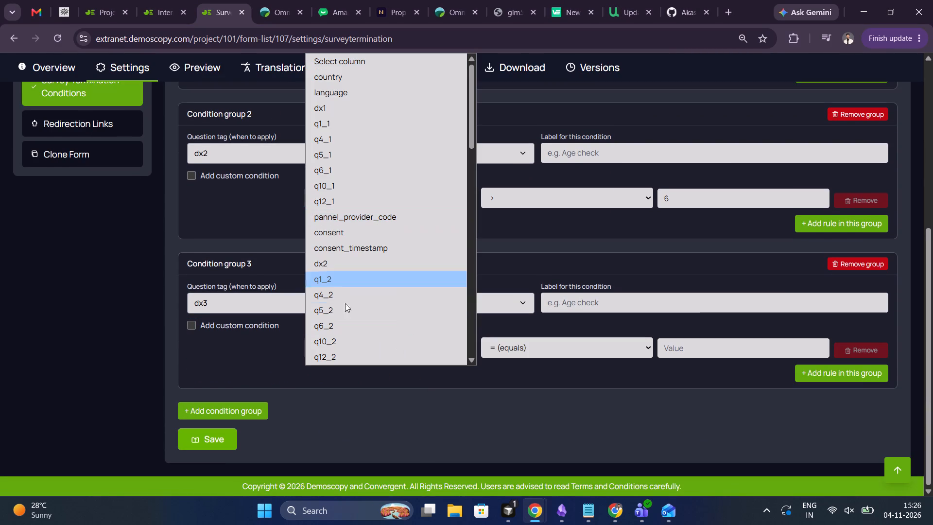
pyautogui.scroll(-3, 326, 328)
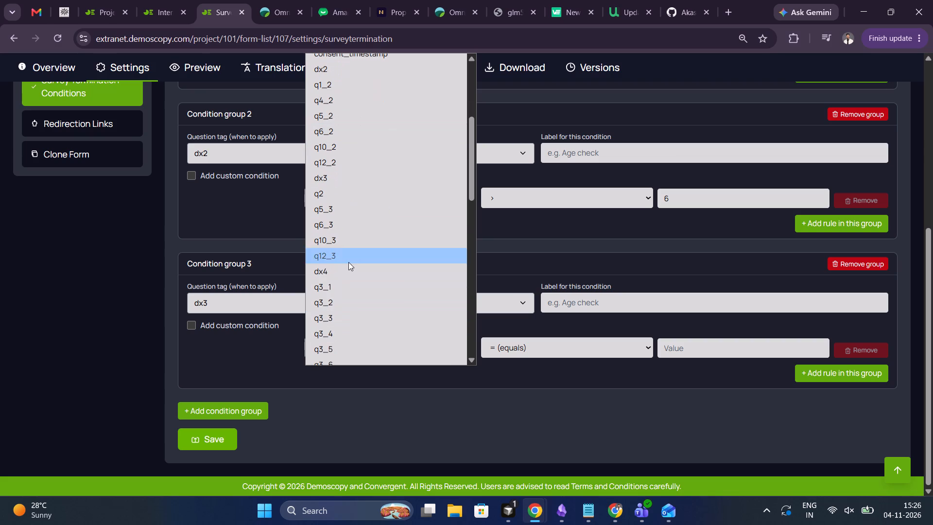
pyautogui.click(338, 178)
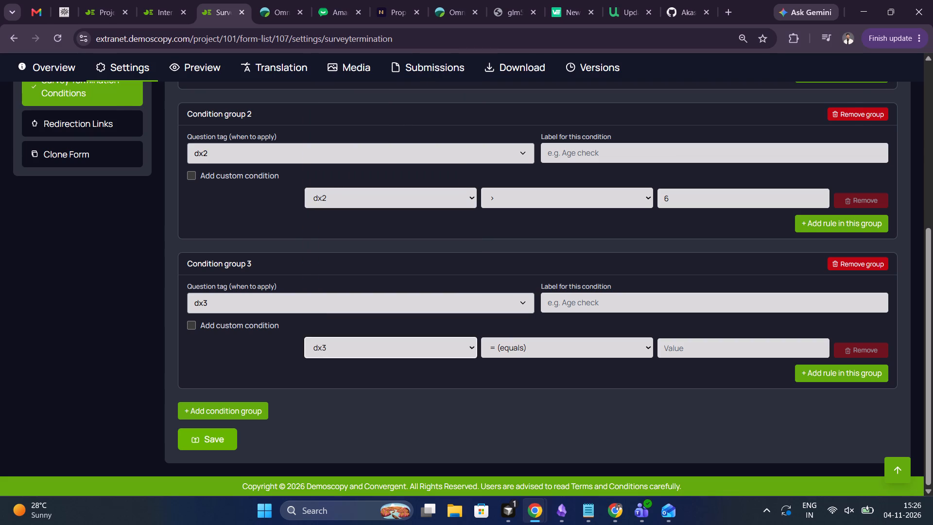
pyautogui.hotkey('alt', 'Tab')
pyautogui.hotkey('alt', 'Tab')
pyautogui.click(688, 346)
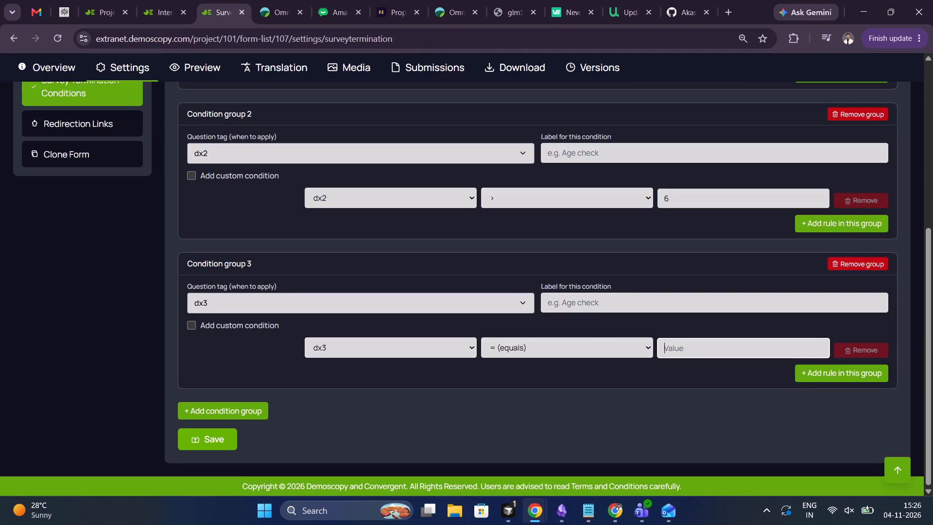
pyautogui.press('0')
pyautogui.click(605, 397)
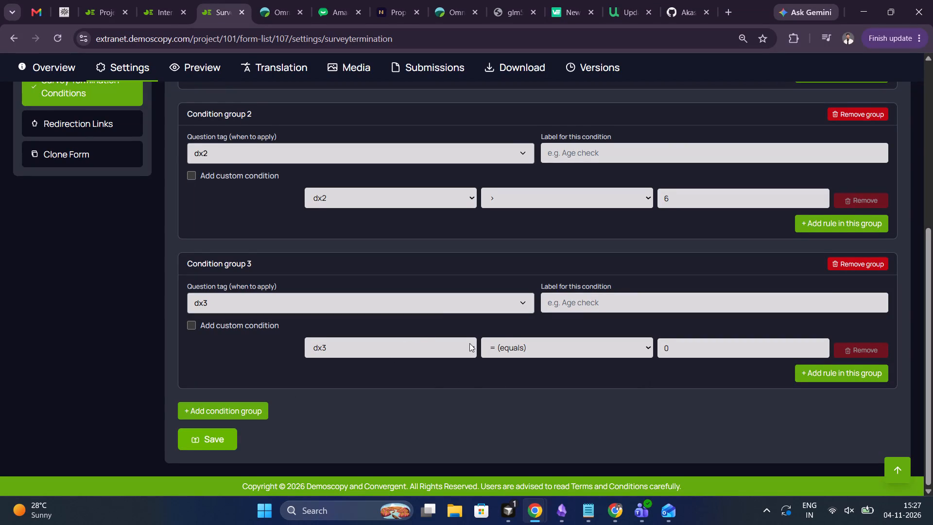
pyautogui.scroll(6, 469, 343)
pyautogui.scroll(-4, 316, 198)
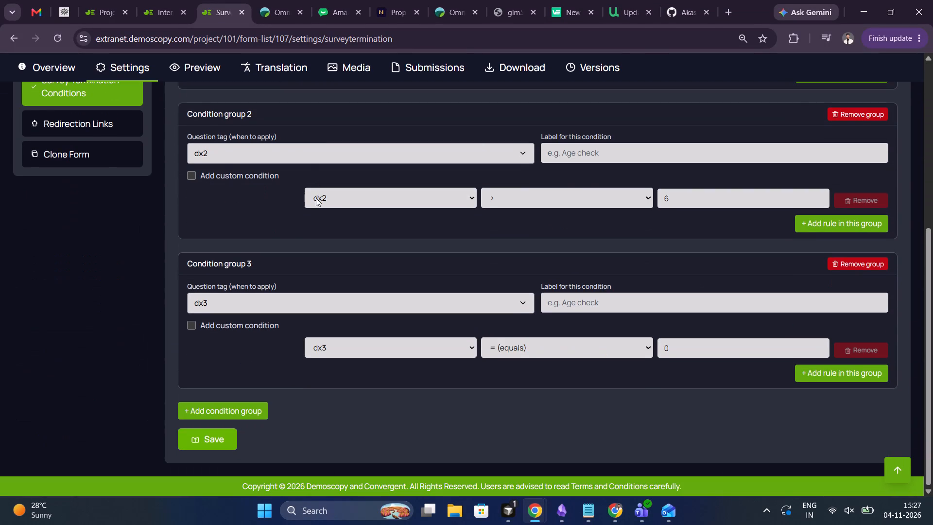
# Check the DX3 stop-interview code in the questionnaire and add a fourth condition group to the form's termination conditions.
pyautogui.hotkey('alt', 'Tab')
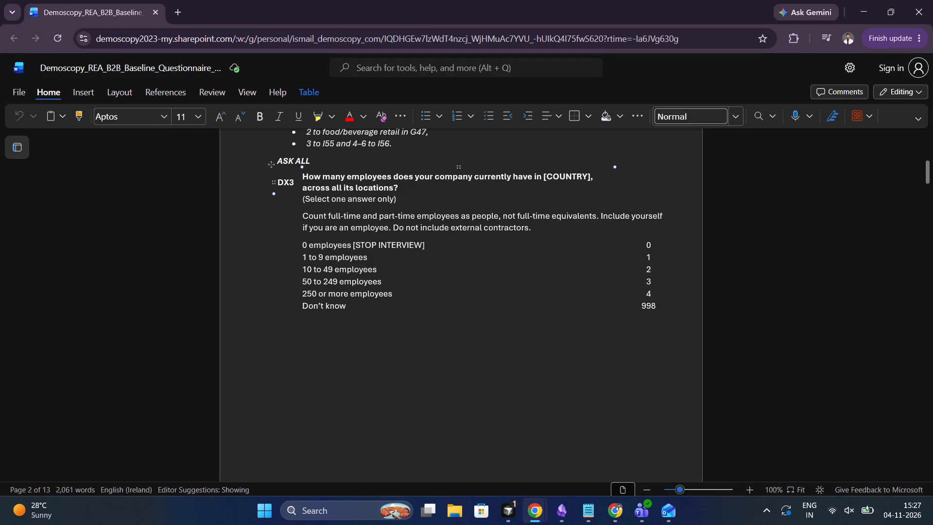
pyautogui.tripleClick(644, 246)
pyautogui.hotkey('alt', 'Tab')
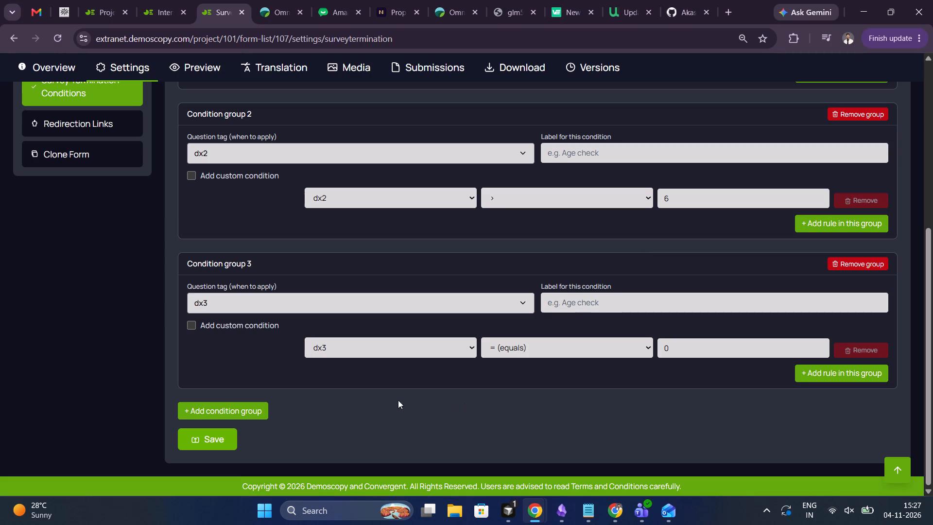
pyautogui.click(216, 409)
# Review the REA B2B questionnaire from DX4 through DX5 for further stop-interview instructions.
pyautogui.hotkey('alt', 'Tab')
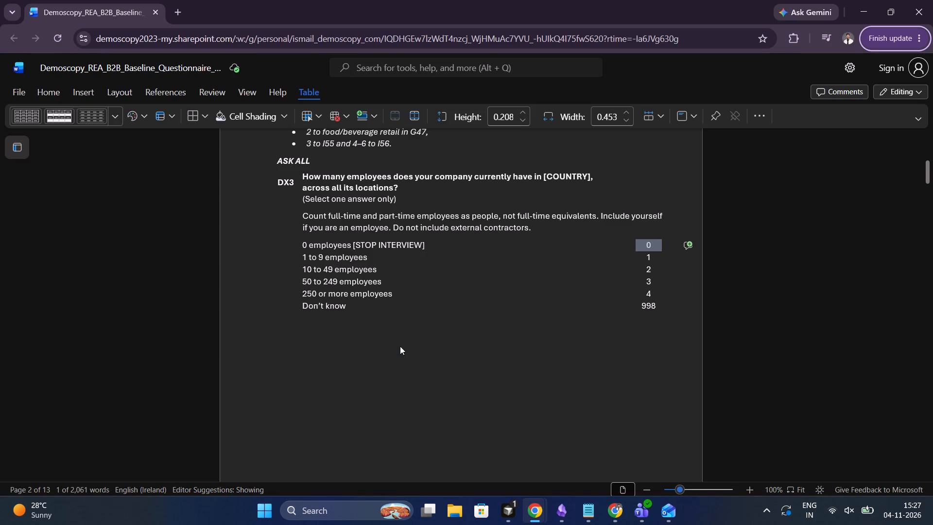
pyautogui.scroll(-5, 400, 346)
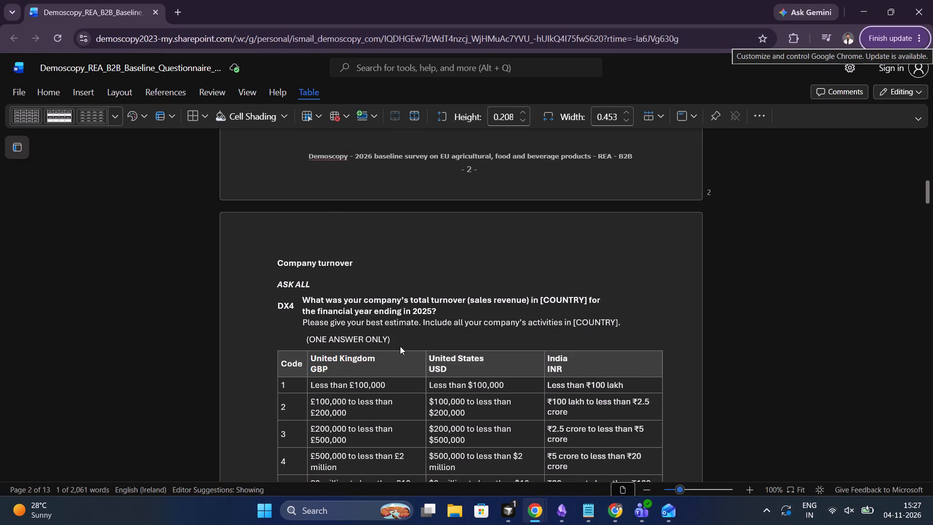
pyautogui.scroll(1, 400, 346)
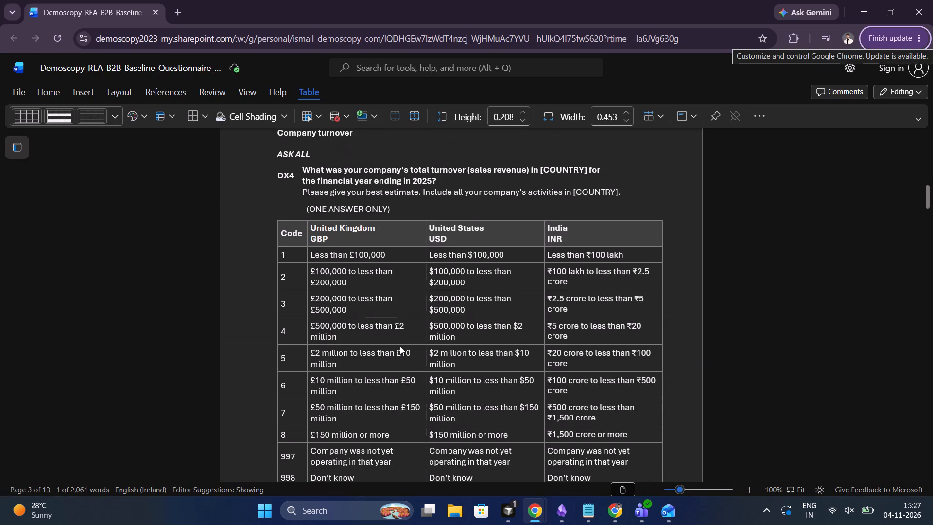
pyautogui.scroll(-1, 400, 346)
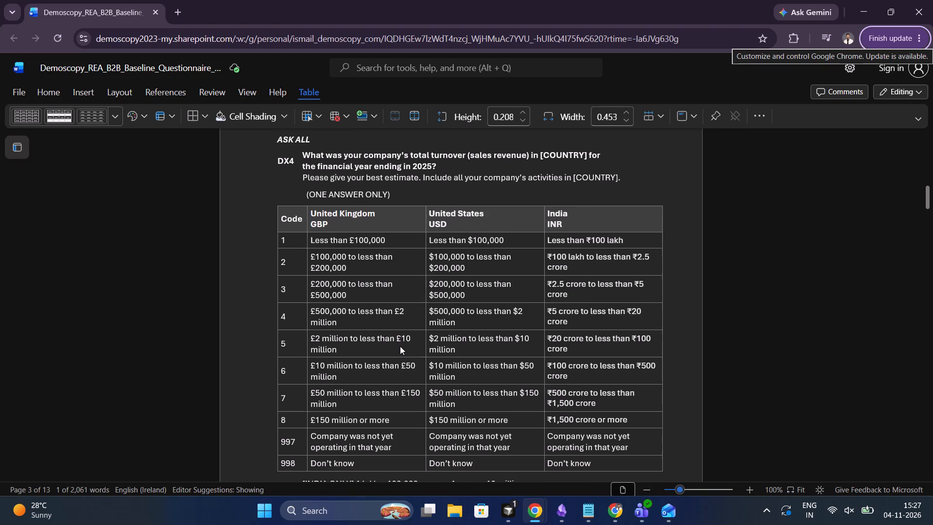
pyautogui.scroll(-2, 400, 346)
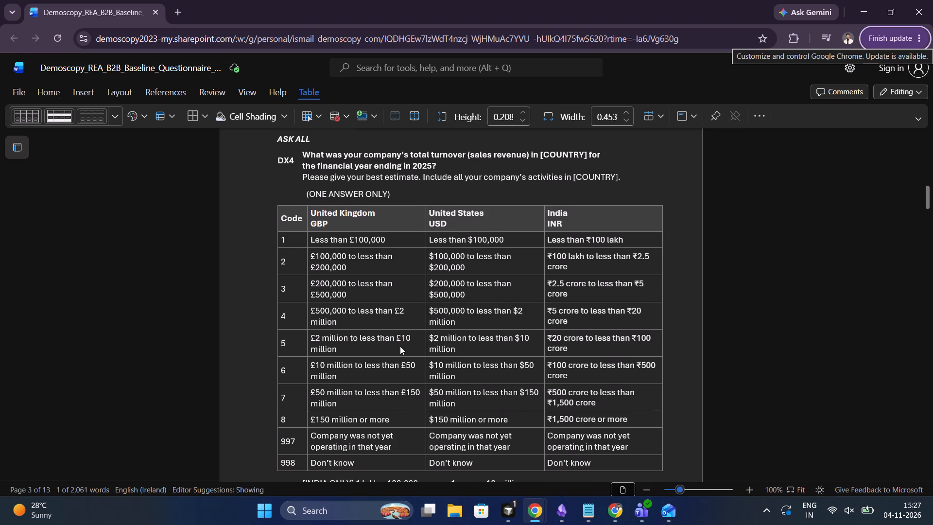
pyautogui.scroll(-2, 400, 346)
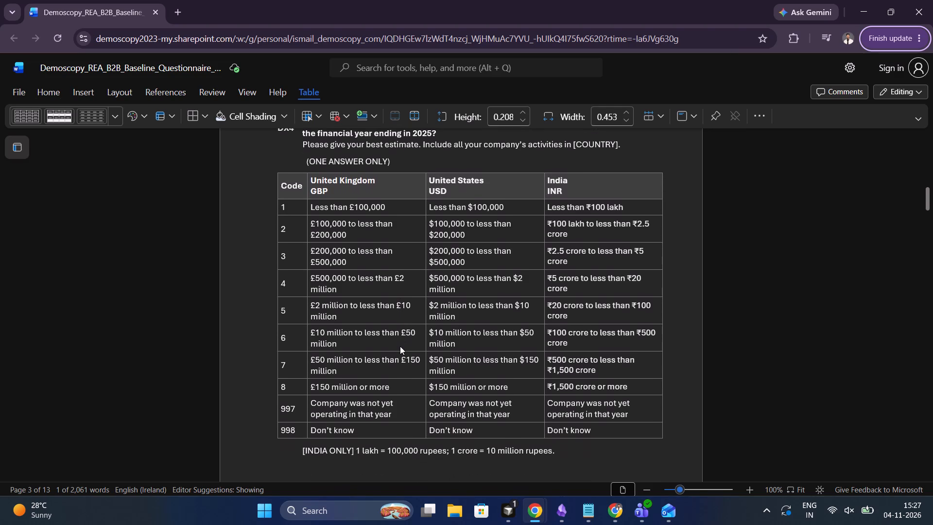
pyautogui.scroll(1, 400, 346)
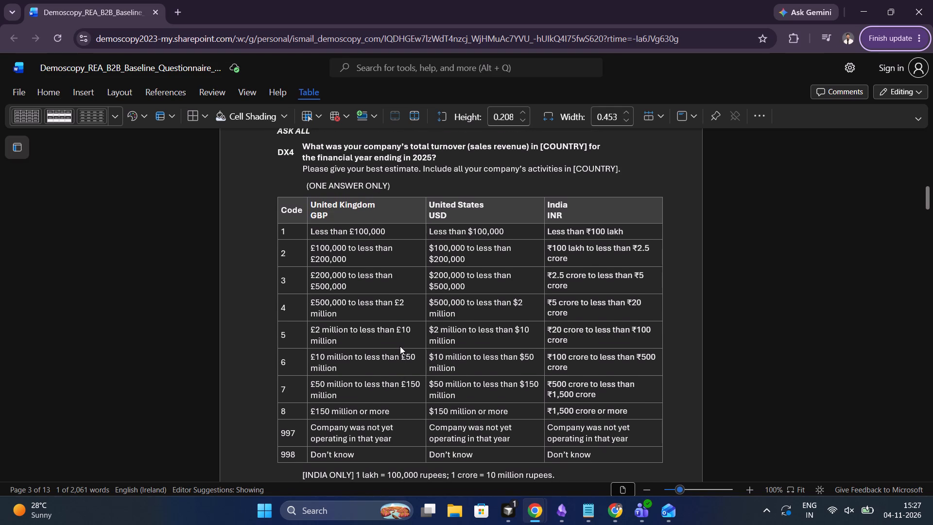
pyautogui.scroll(-7, 400, 346)
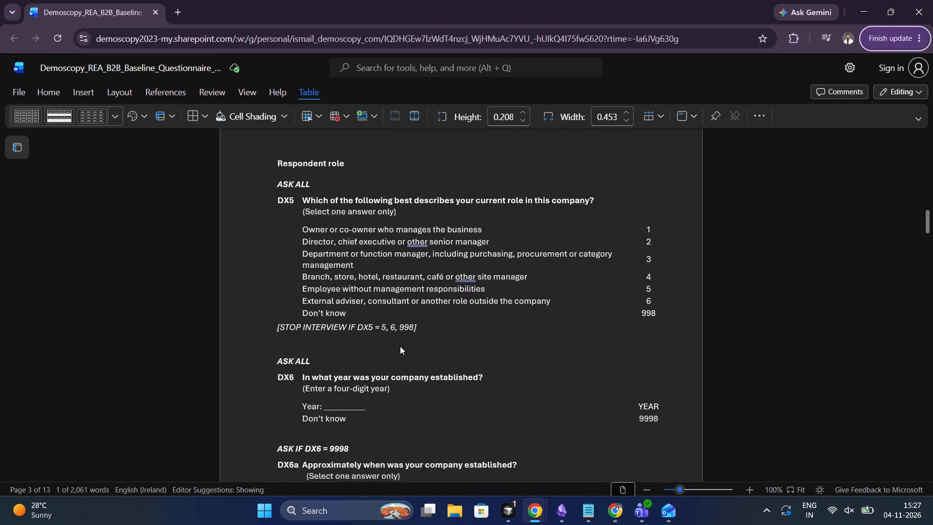
pyautogui.scroll(-1, 400, 346)
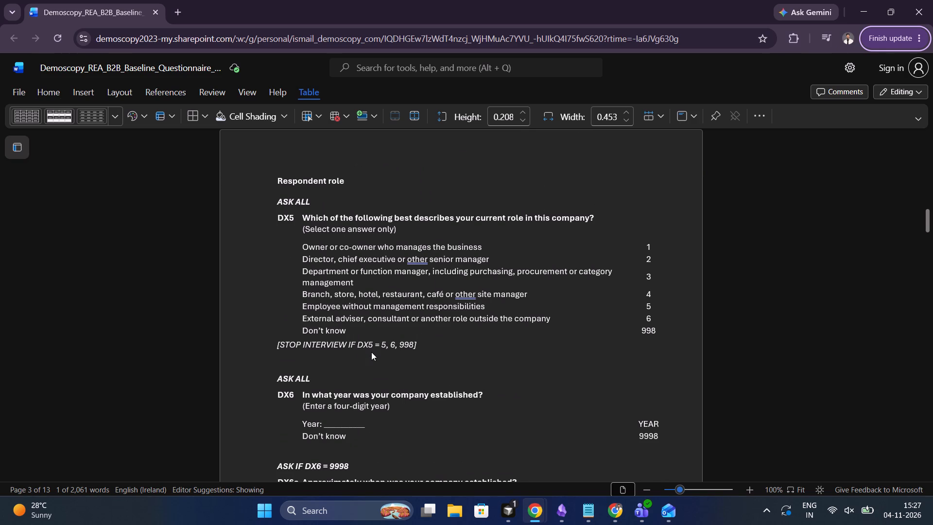
# Back in the form's termination conditions, set the fourth condition group's question tag to dx5.
pyautogui.hotkey('alt', 'Tab')
pyautogui.scroll(-1, 419, 385)
pyautogui.click(238, 358)
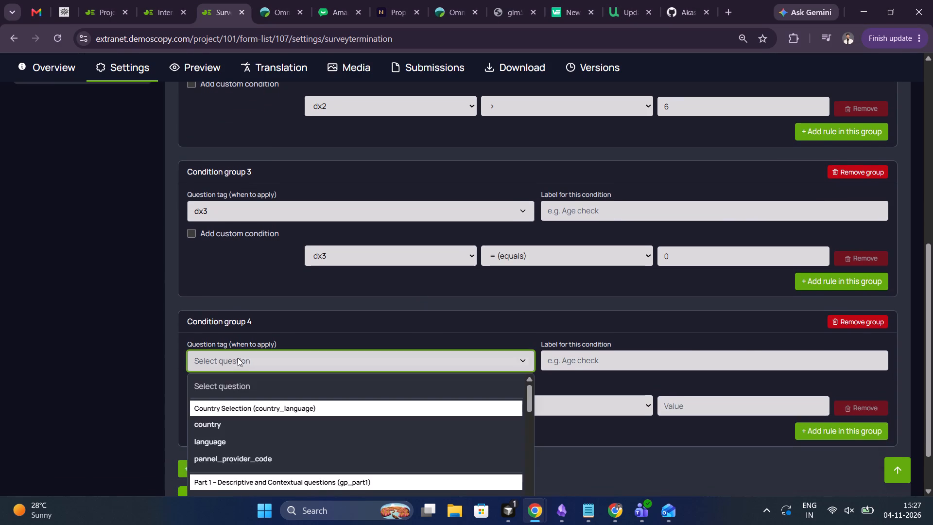
pyautogui.hotkey('alt', 'Tab')
pyautogui.hotkey('alt', 'Tab')
pyautogui.click(242, 358)
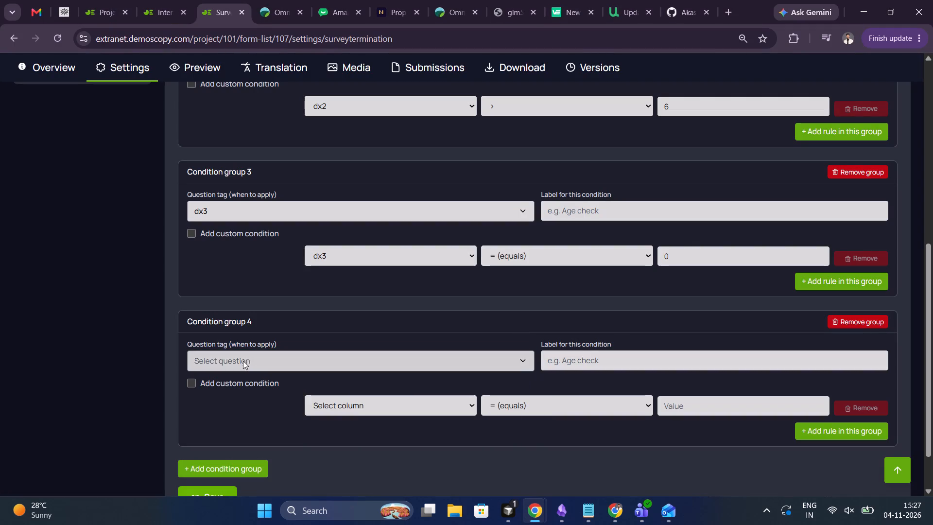
pyautogui.click(242, 353)
pyautogui.scroll(-2, 249, 397)
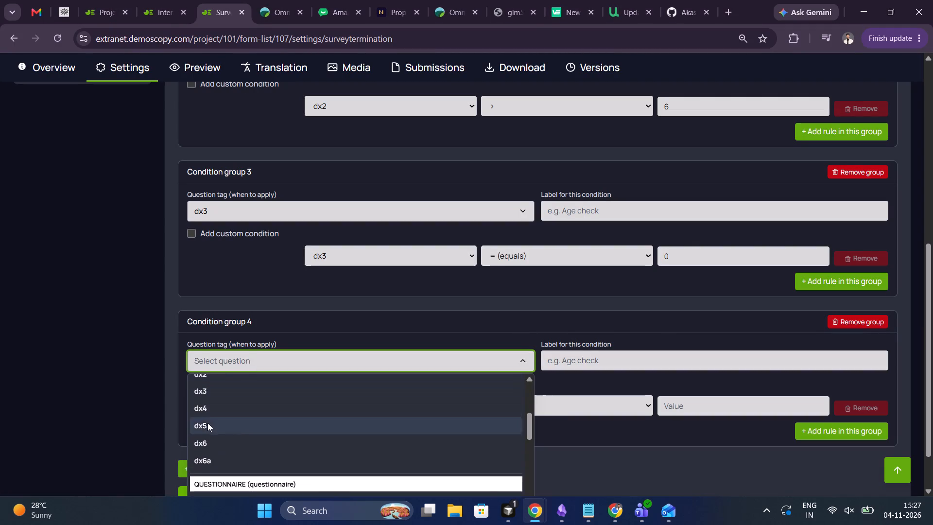
pyautogui.click(208, 424)
# Set the fourth condition group's rule to dx5 > 4, checking it against the questionnaire's DX5 stop instruction.
pyautogui.click(416, 408)
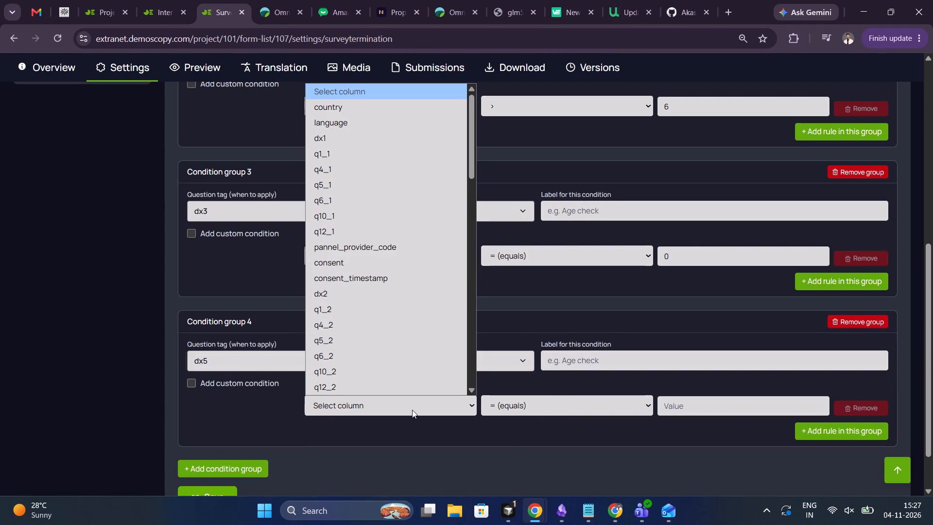
pyautogui.scroll(-2, 388, 296)
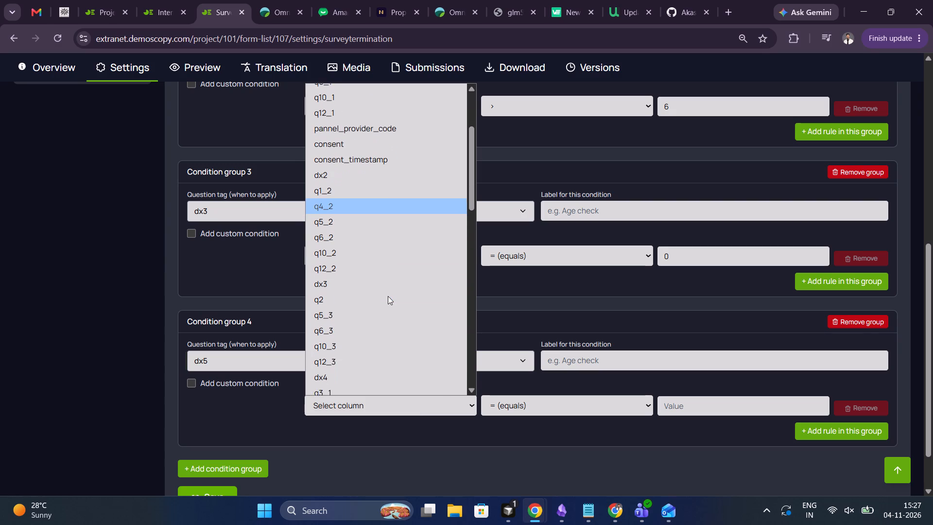
pyautogui.scroll(-4, 388, 296)
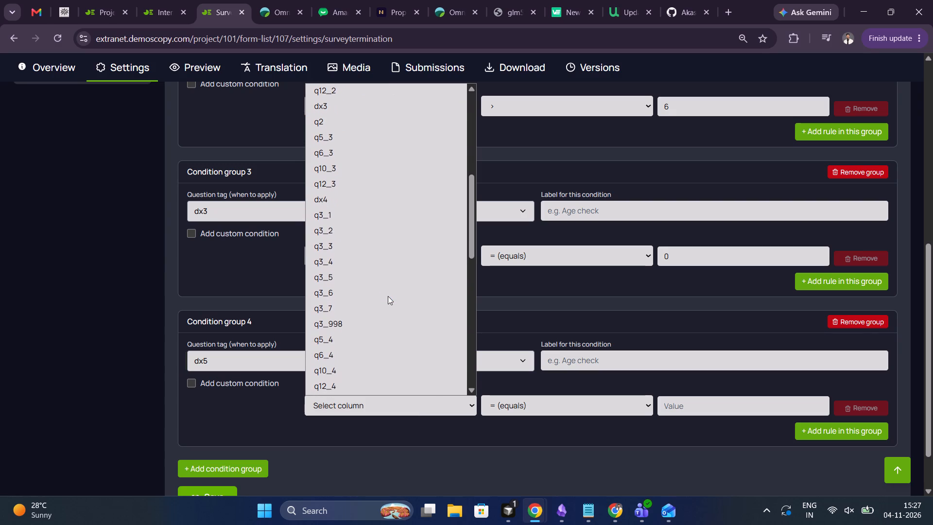
pyautogui.scroll(-2, 388, 296)
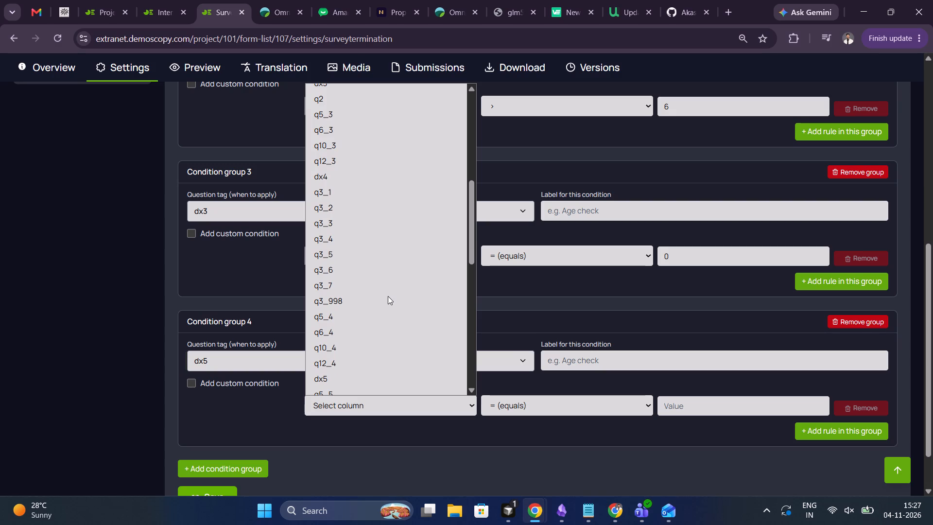
pyautogui.scroll(-1, 388, 296)
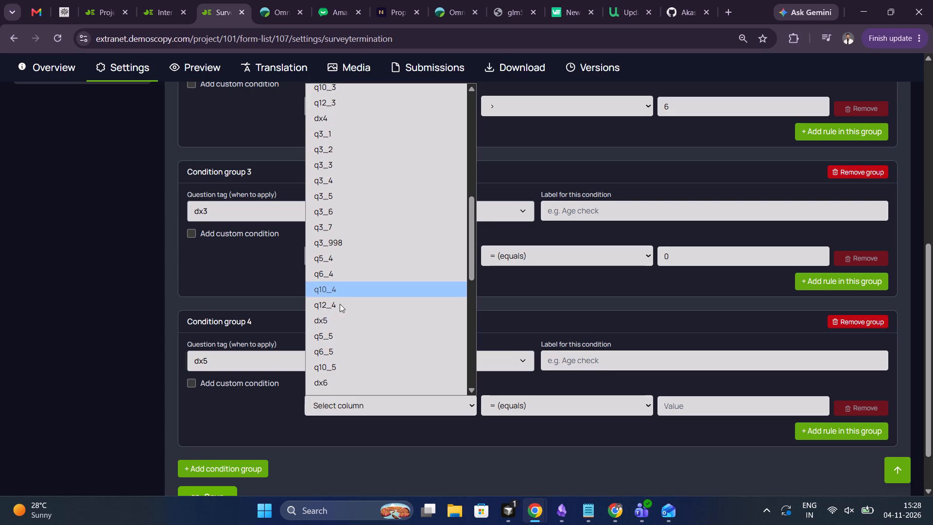
pyautogui.click(333, 318)
pyautogui.hotkey('alt', 'Tab')
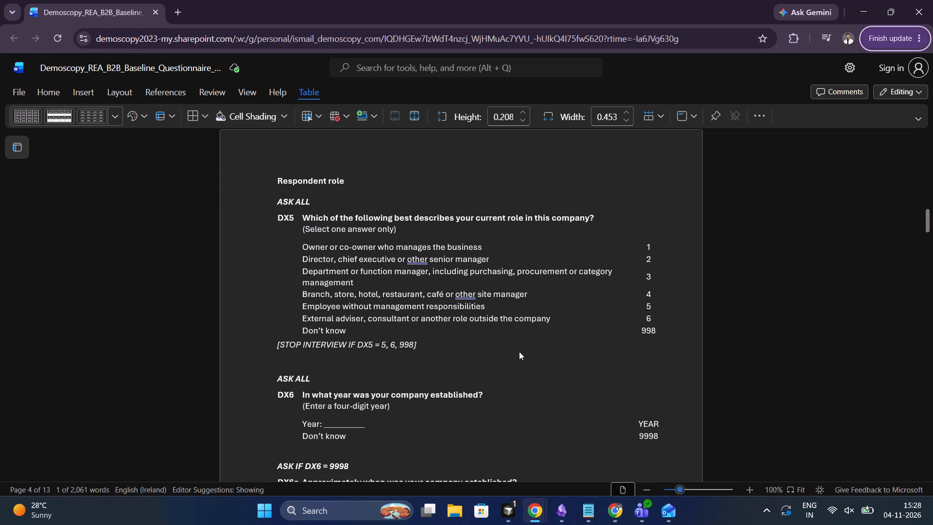
pyautogui.hotkey('alt', 'Tab')
pyautogui.click(555, 397)
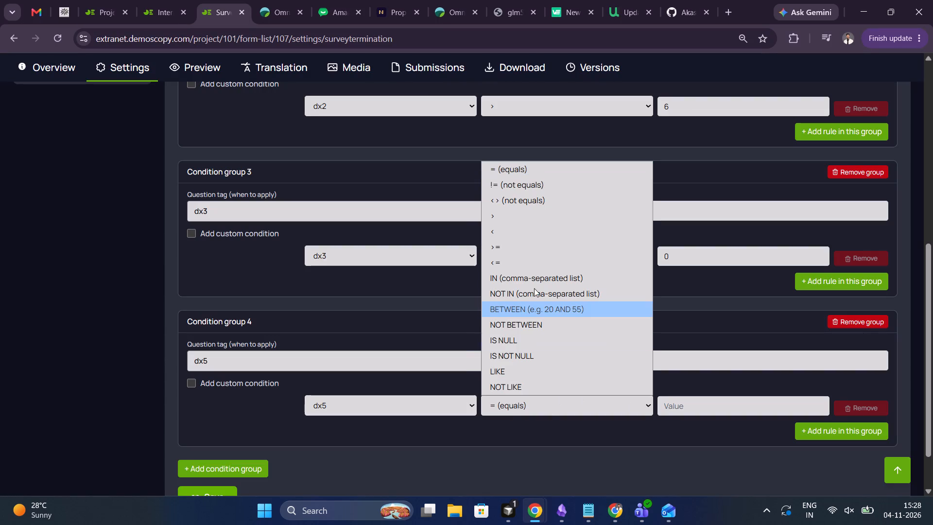
pyautogui.click(500, 223)
pyautogui.hotkey('alt', 'Tab')
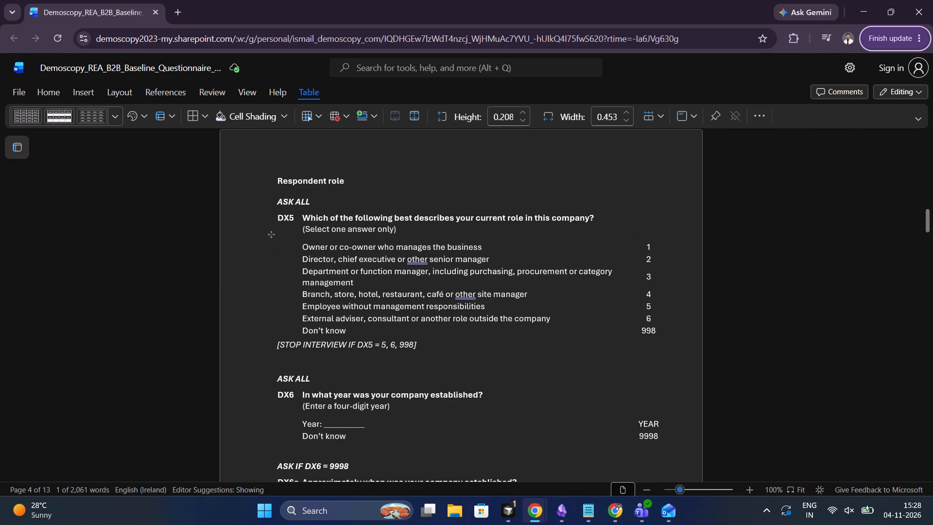
pyautogui.hotkey('alt', 'Tab')
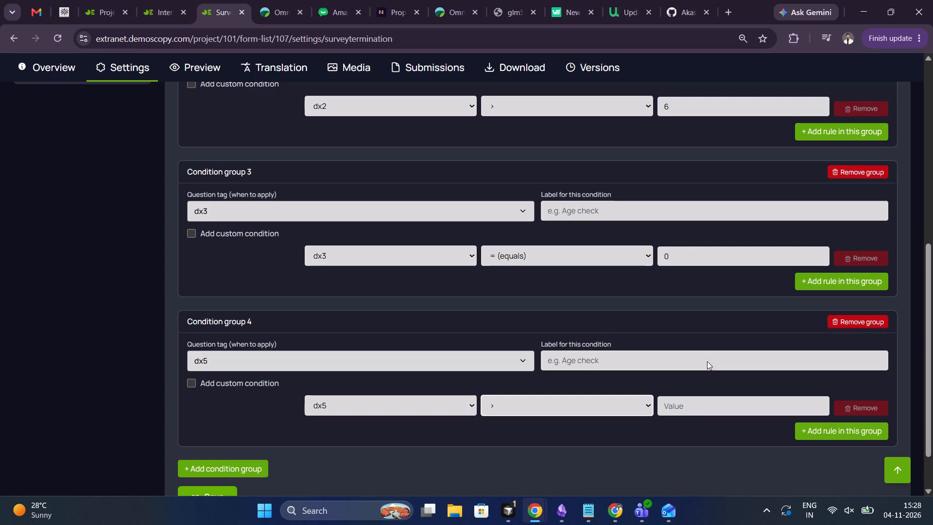
pyautogui.click(684, 414)
pyautogui.press('4')
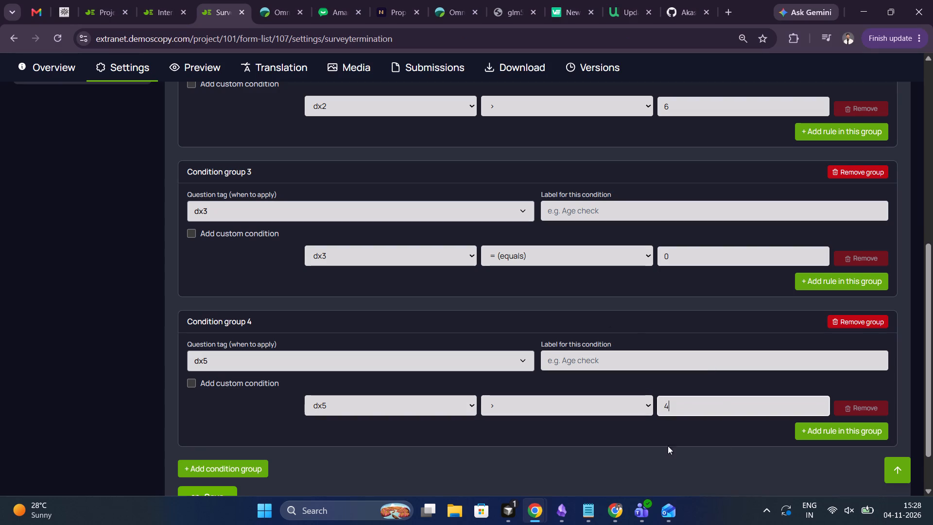
pyautogui.click(646, 457)
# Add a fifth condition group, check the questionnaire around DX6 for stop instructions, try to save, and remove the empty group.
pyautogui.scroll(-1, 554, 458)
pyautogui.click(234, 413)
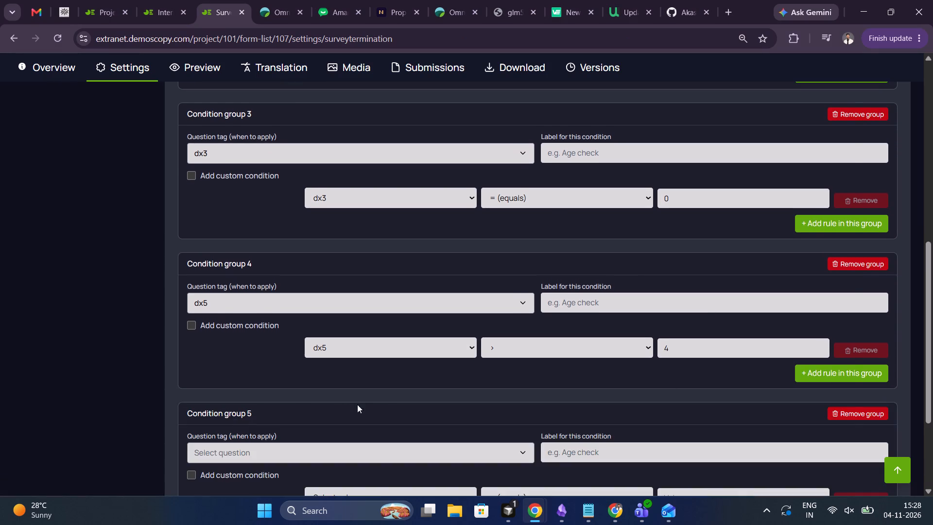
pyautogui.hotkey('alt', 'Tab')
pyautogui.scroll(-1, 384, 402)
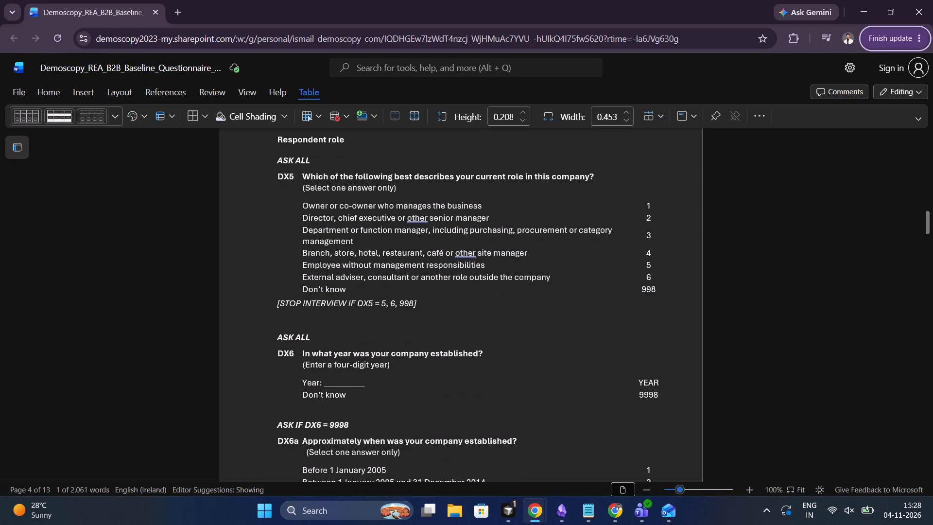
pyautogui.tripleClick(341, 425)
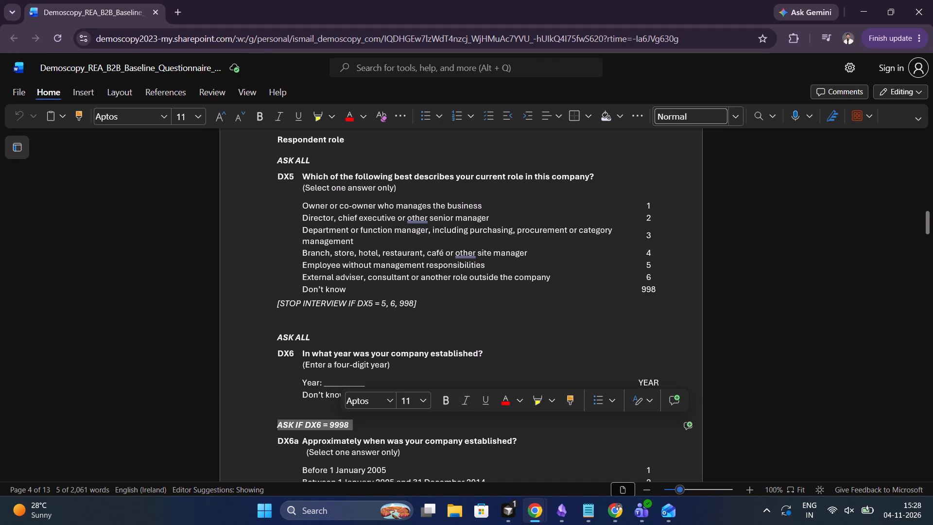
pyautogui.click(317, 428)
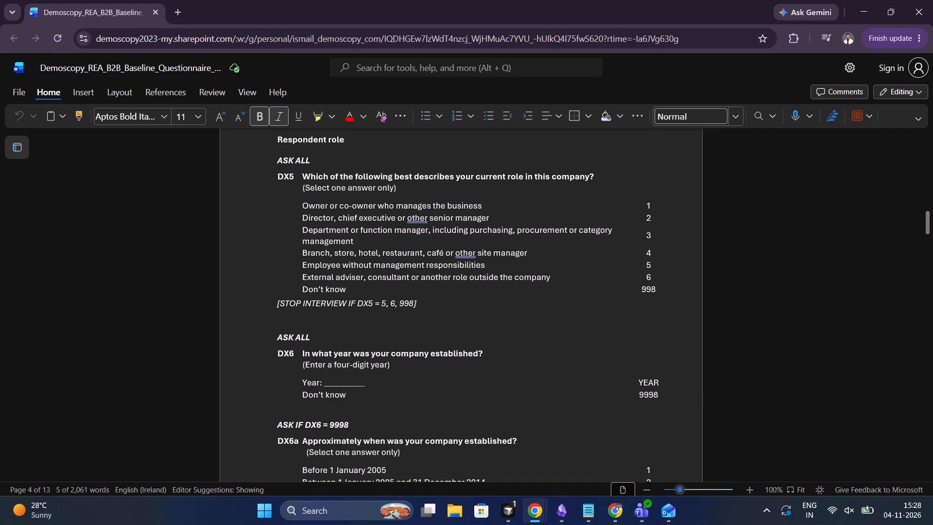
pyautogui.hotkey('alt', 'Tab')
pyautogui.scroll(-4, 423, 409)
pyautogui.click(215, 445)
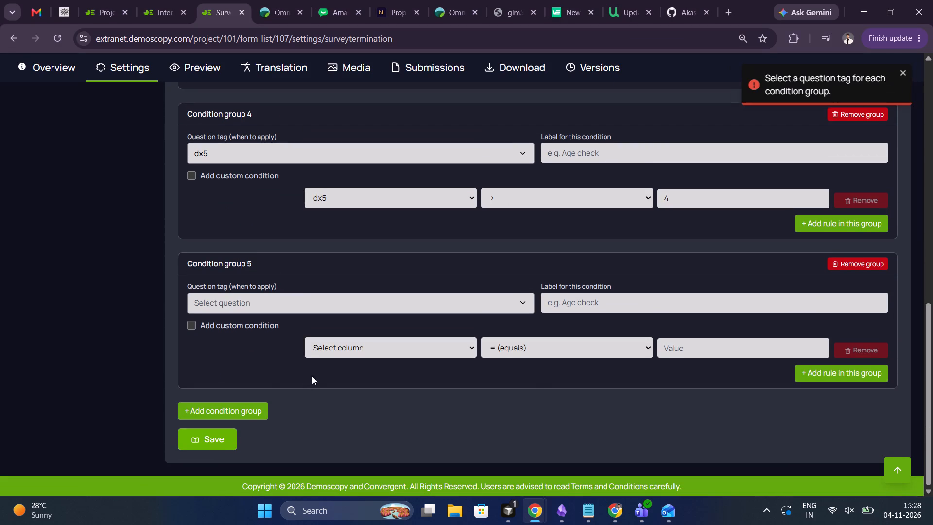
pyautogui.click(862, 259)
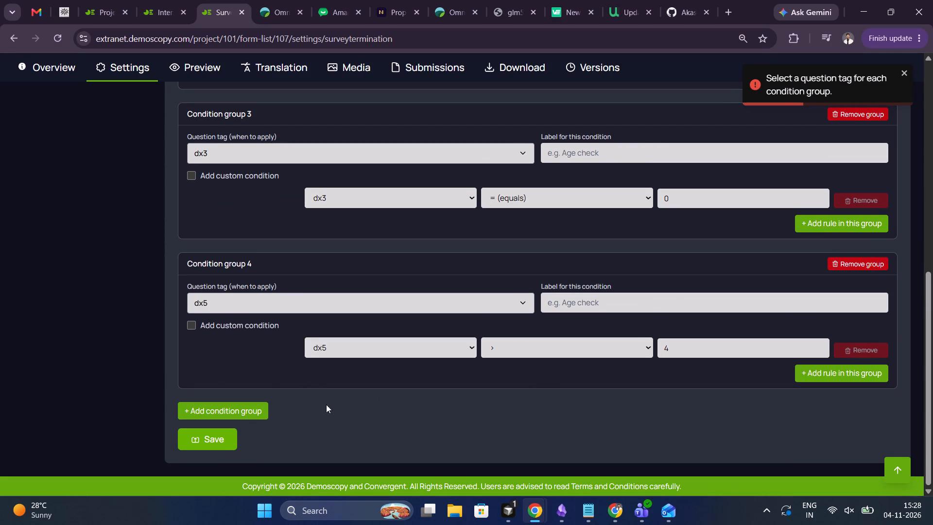
# Save the survey termination conditions.
pyautogui.click(221, 443)
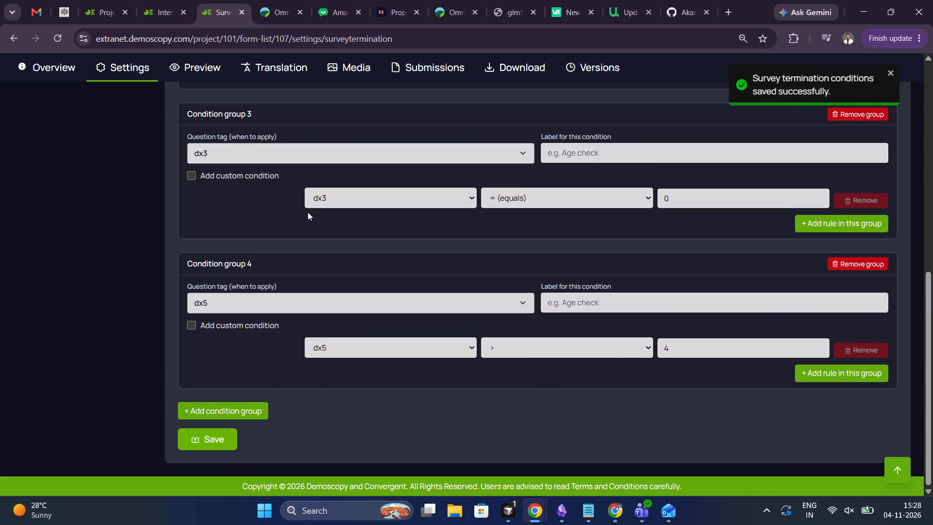
# Open the form preview and compare the dx6 and dx6a entries and their display condition with the questionnaire document.
pyautogui.scroll(4, 308, 212)
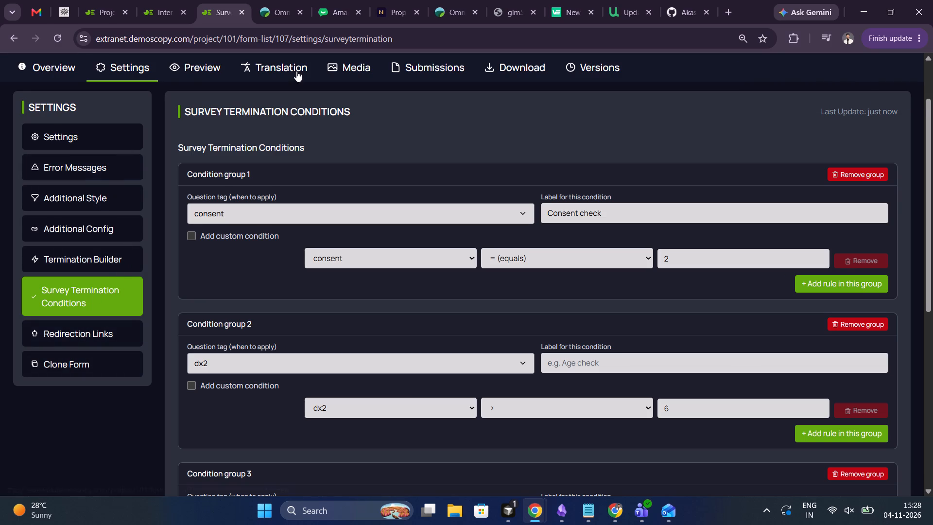
pyautogui.click(184, 69)
pyautogui.hotkey('alt', 'Tab')
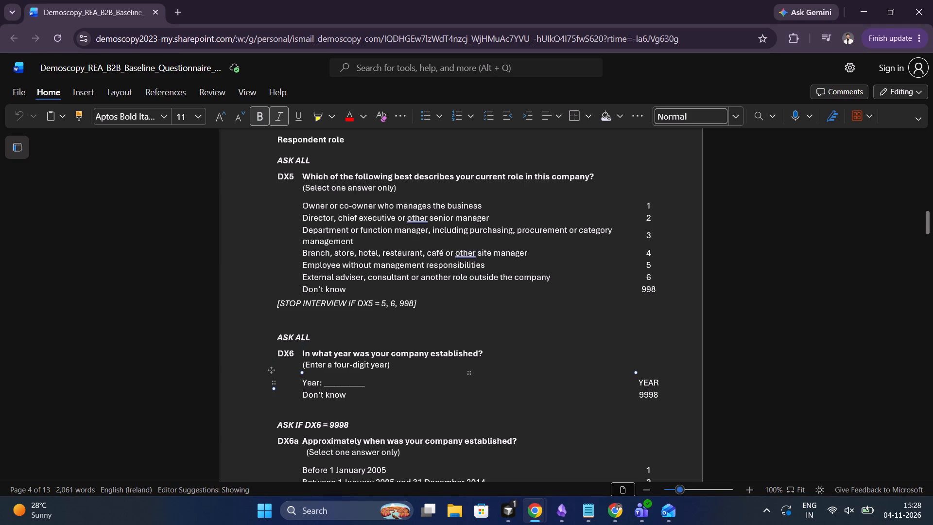
pyautogui.scroll(-2, 333, 376)
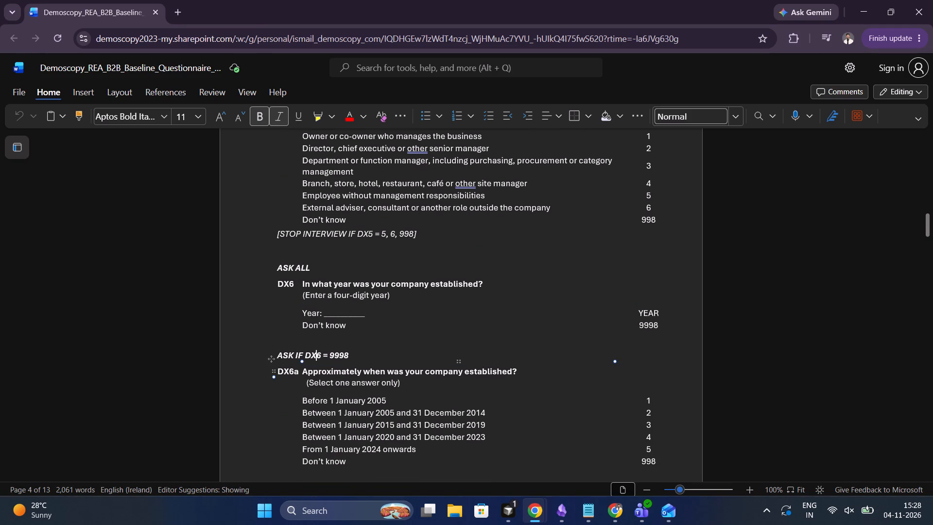
pyautogui.hotkey('alt', 'Tab')
pyautogui.scroll(-6, 235, 331)
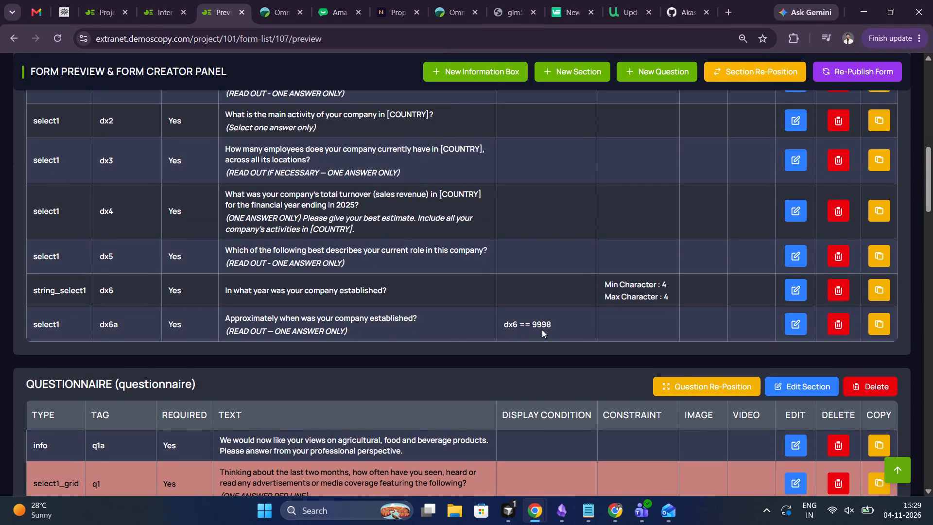
pyautogui.hotkey('alt', 'Tab')
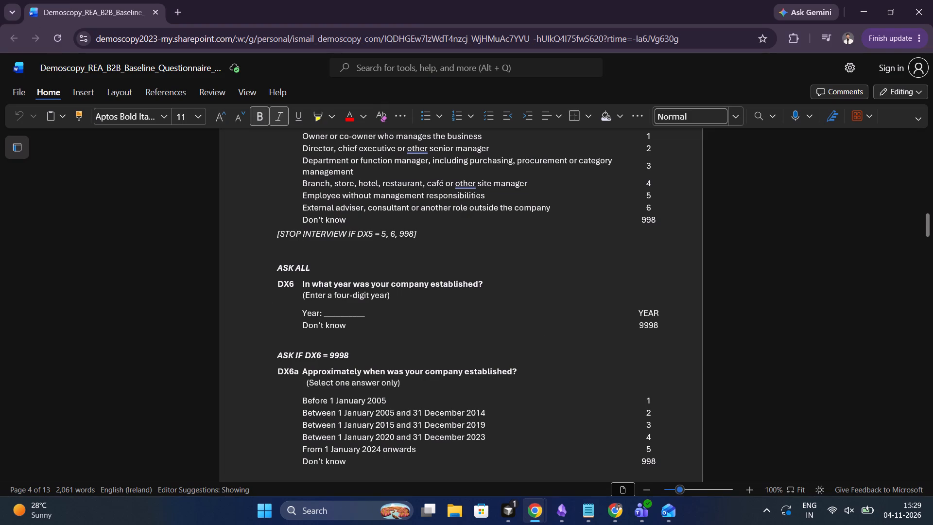
pyautogui.hotkey('alt', 'Tab')
pyautogui.hotkey('alt', 'Tab')
# Compare the questionnaire's introduction to the views section and the Q1 grid with the preview's q1a, q1, q1_1 and q1_2 entries.
pyautogui.scroll(-3, 365, 357)
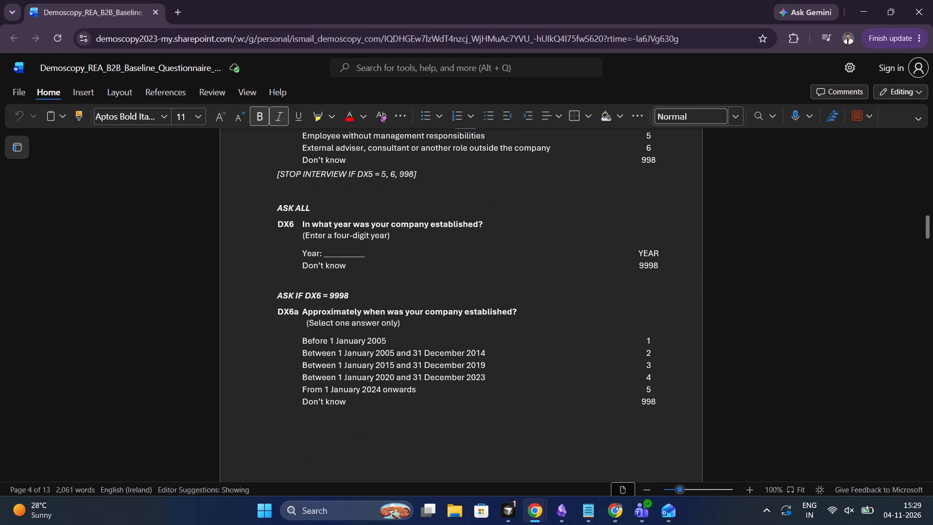
pyautogui.scroll(-5, 365, 357)
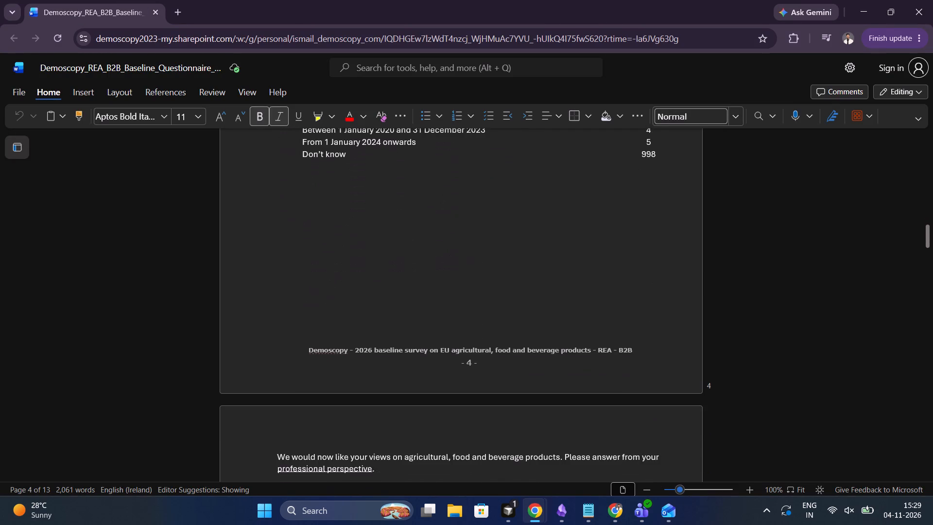
pyautogui.scroll(-2, 365, 357)
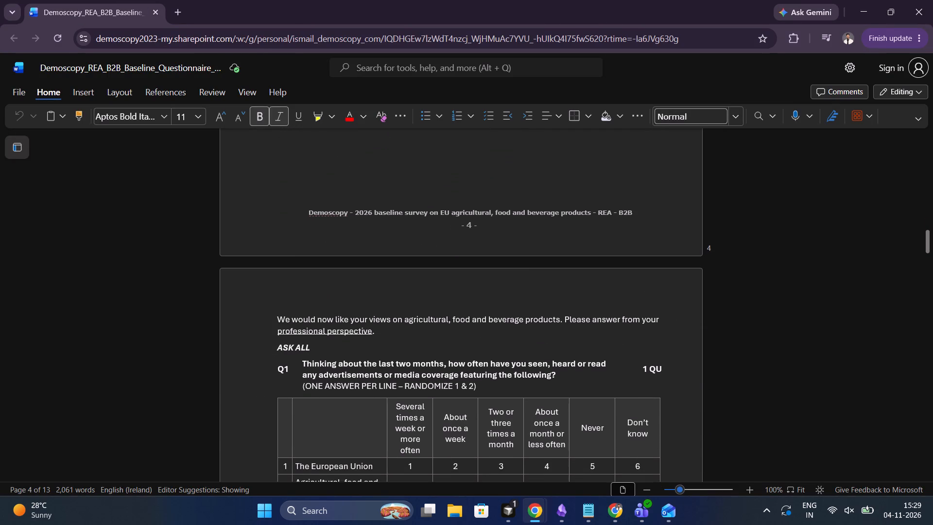
pyautogui.scroll(-1, 365, 357)
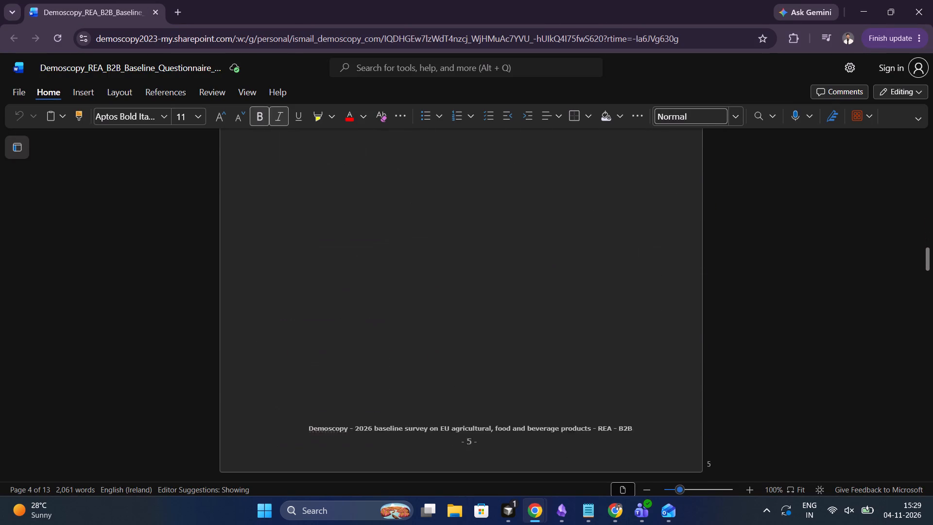
pyautogui.scroll(-1, 365, 357)
pyautogui.scroll(8, 365, 357)
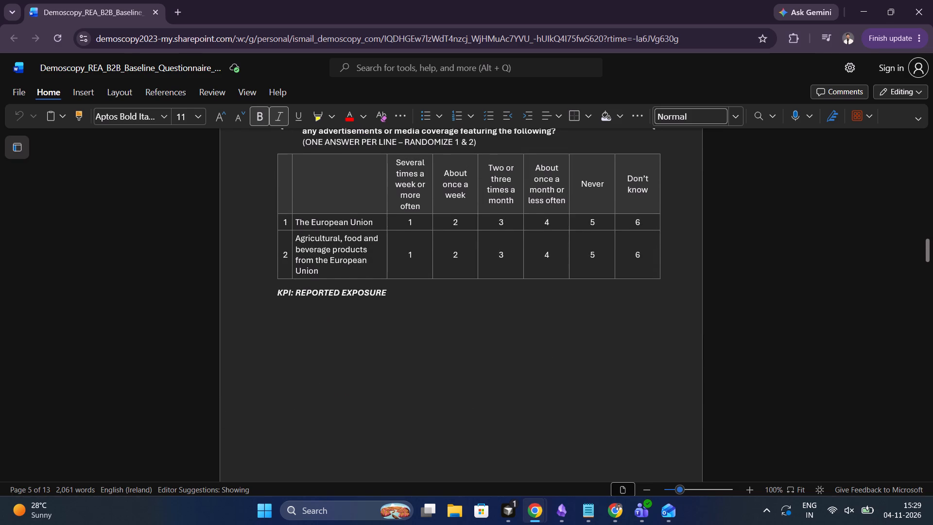
pyautogui.scroll(2, 365, 357)
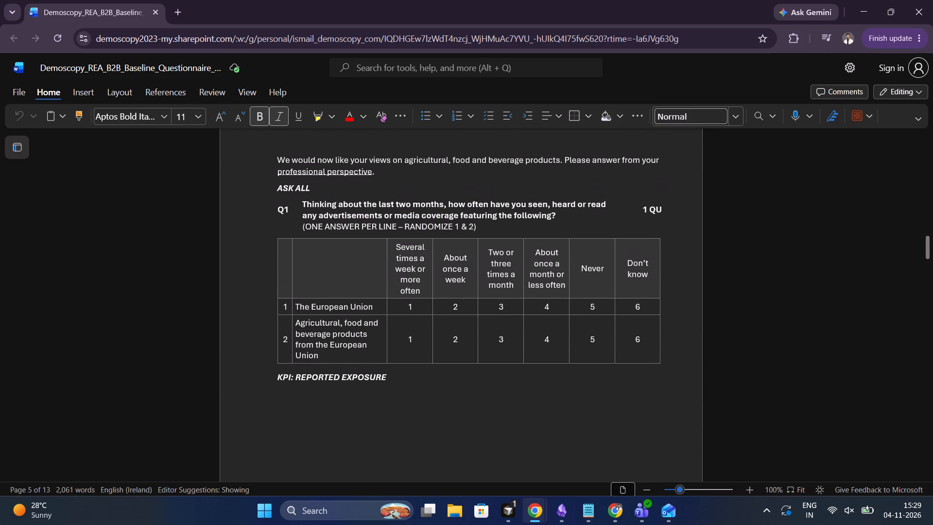
pyautogui.hotkey('alt', 'Tab')
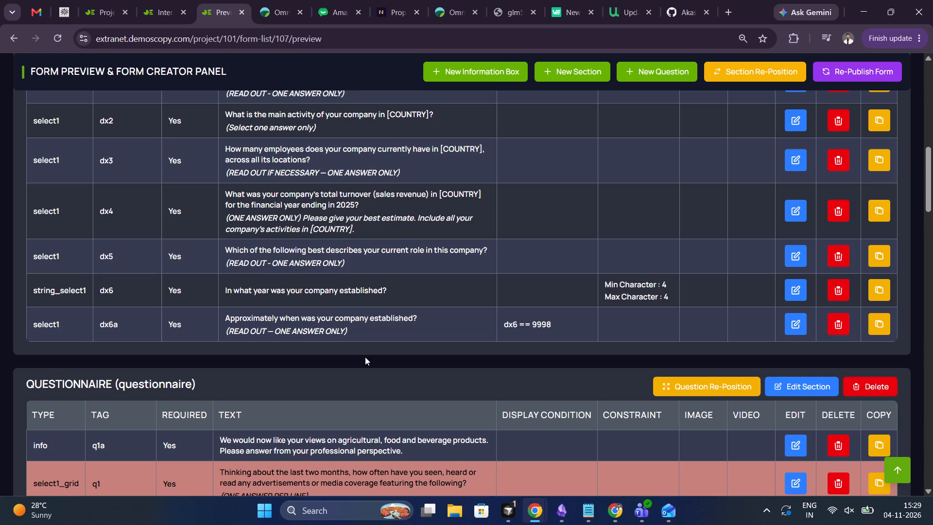
pyautogui.scroll(-2, 365, 357)
pyautogui.scroll(-1, 676, 428)
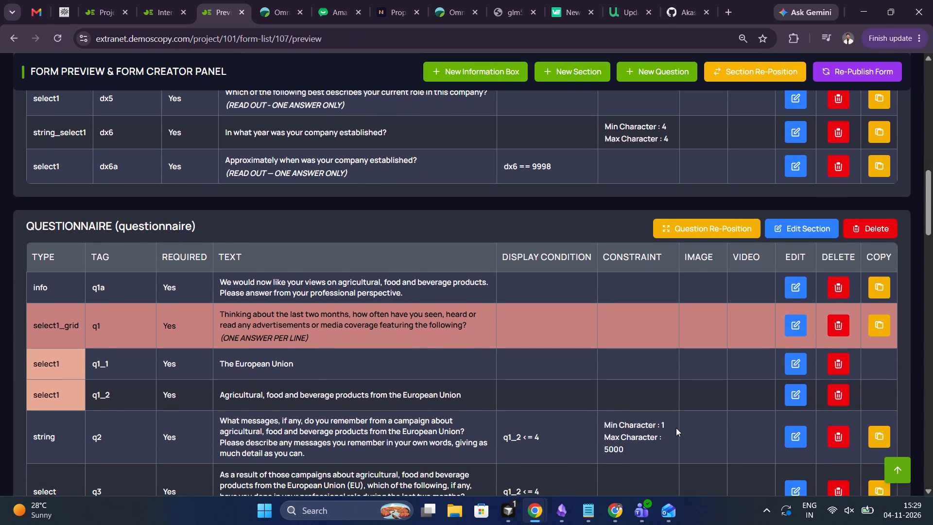
pyautogui.scroll(-1, 676, 428)
pyautogui.hotkey('alt', 'Tab')
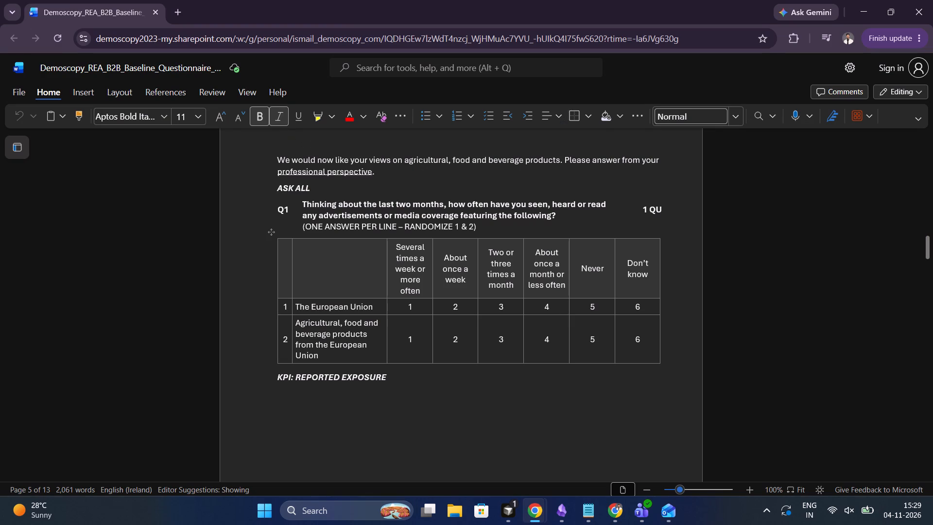
pyautogui.hotkey('alt', 'Tab')
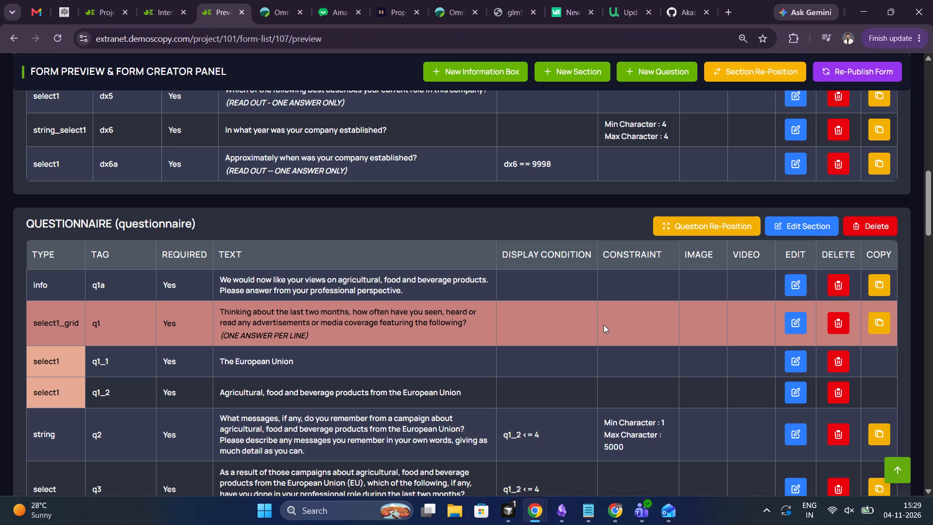
pyautogui.hotkey('alt', 'Tab')
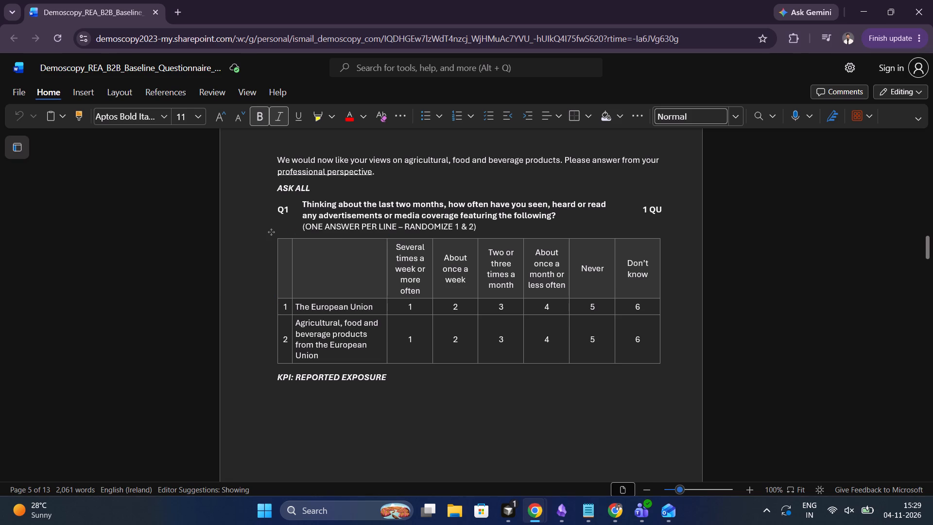
pyautogui.hotkey('alt', 'Tab')
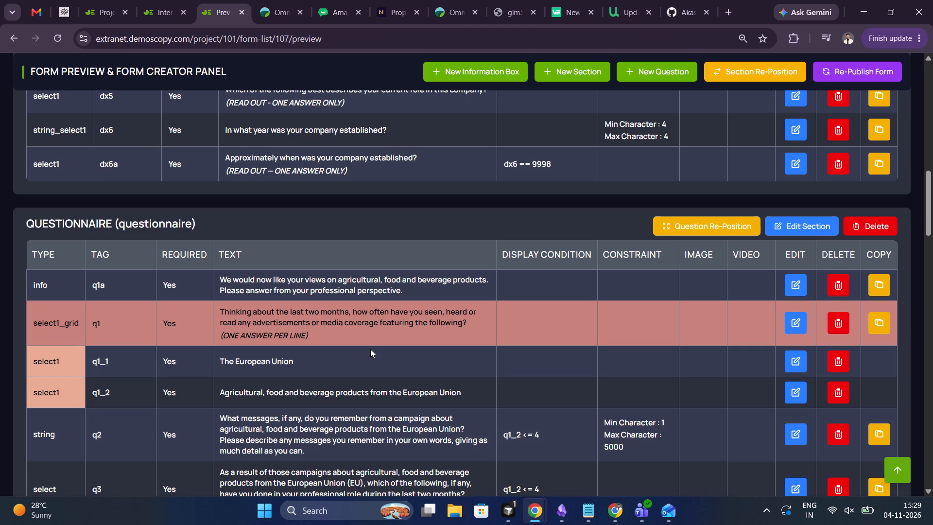
# Open the q1 grid question's details and check its random order settings against the questionnaire's RANDOMIZE 1 & 2 instruction.
pyautogui.click(803, 322)
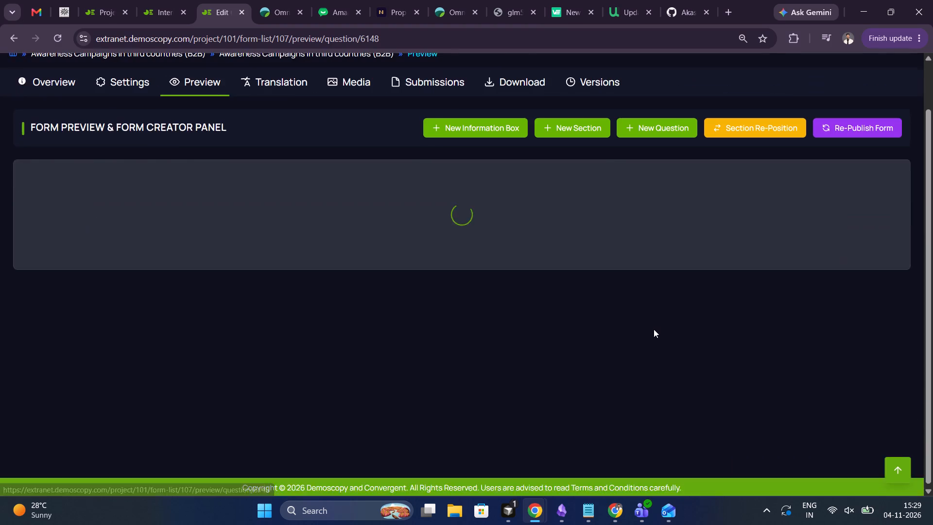
pyautogui.scroll(-6, 654, 329)
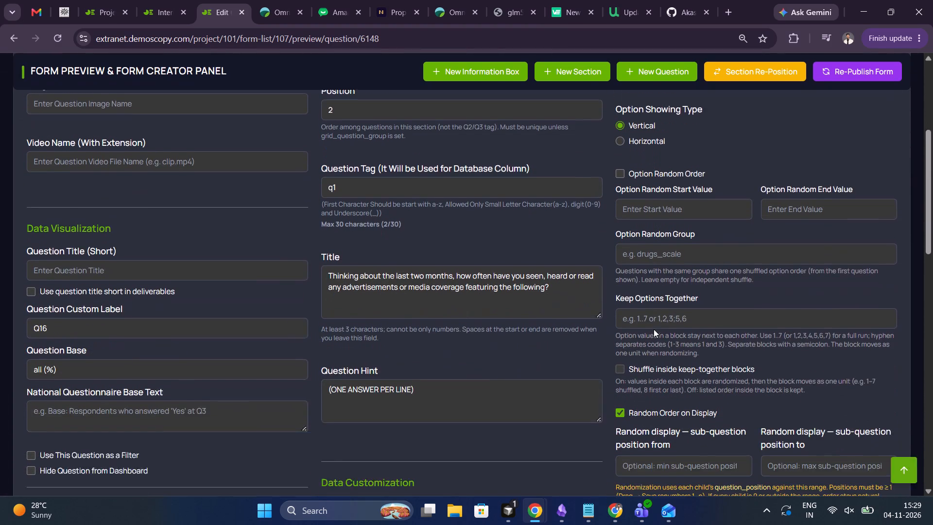
pyautogui.scroll(-2, 654, 329)
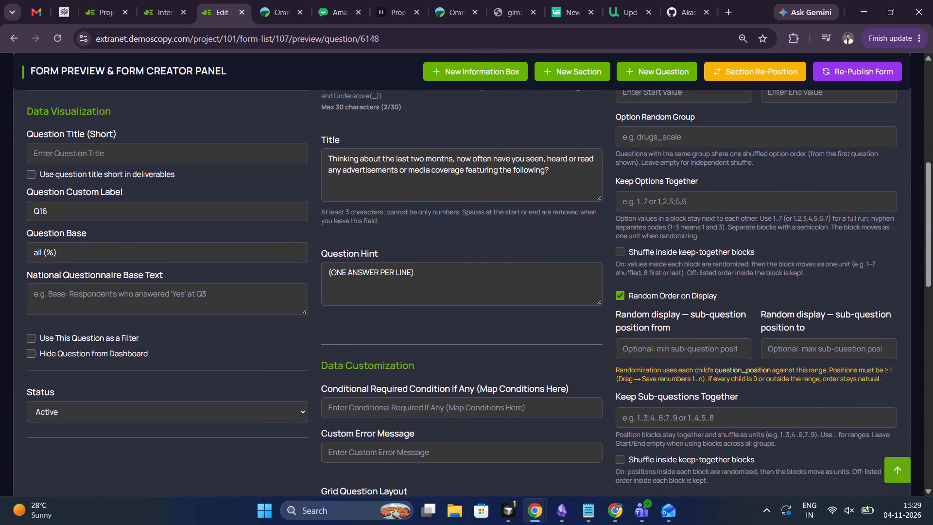
pyautogui.scroll(-2, 654, 329)
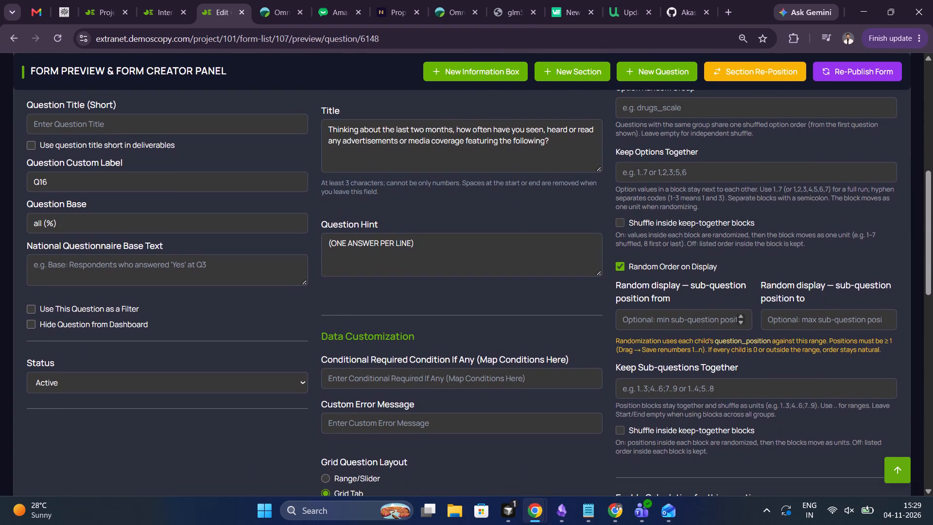
pyautogui.scroll(-1, 654, 329)
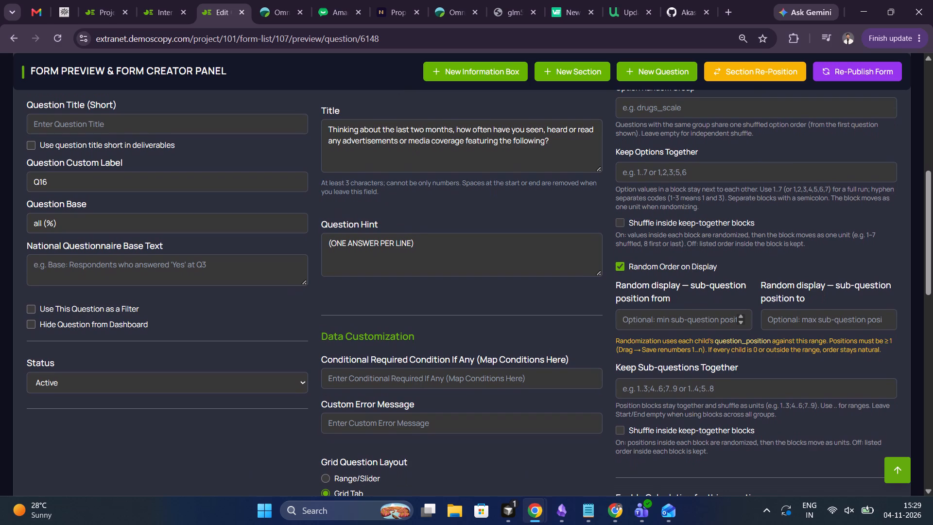
pyautogui.scroll(-2, 654, 329)
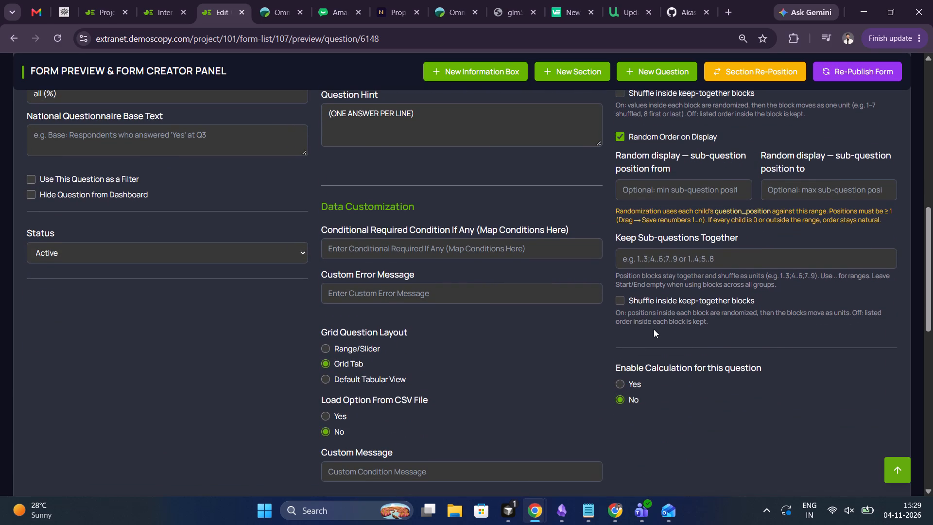
# Compare the questionnaire's Q2 open-ended question and its ASK IF Q1.2 = 1–4 condition with the preview's q2 entry.
pyautogui.hotkey('alt', 'Tab')
pyautogui.scroll(-3, 570, 372)
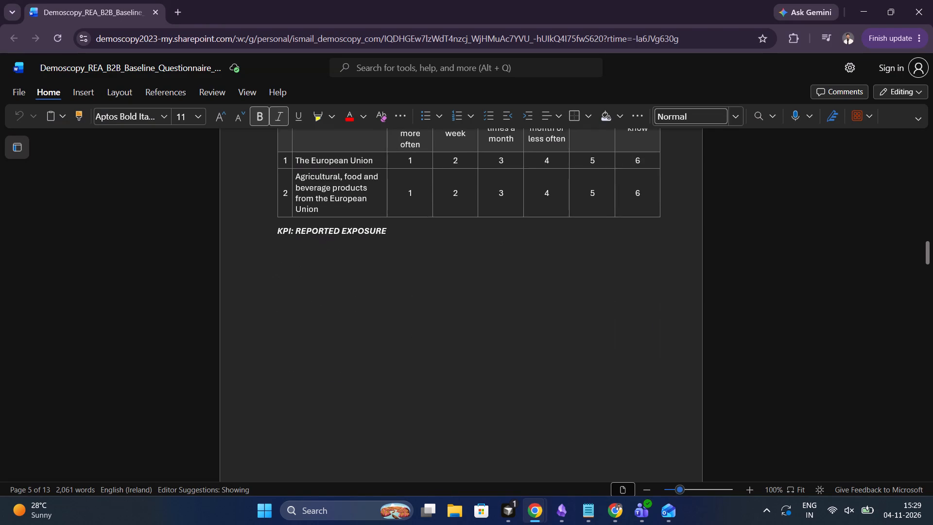
pyautogui.scroll(-4, 570, 372)
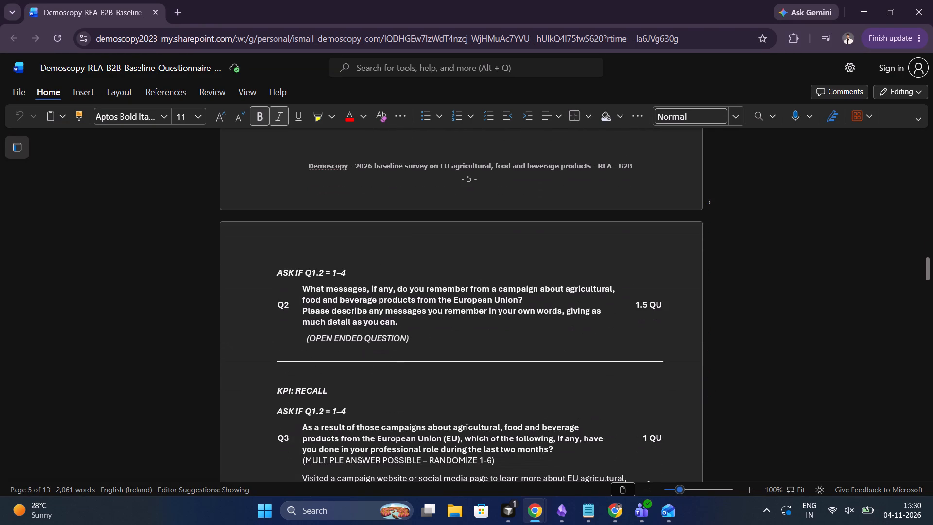
pyautogui.hotkey('alt', 'Tab')
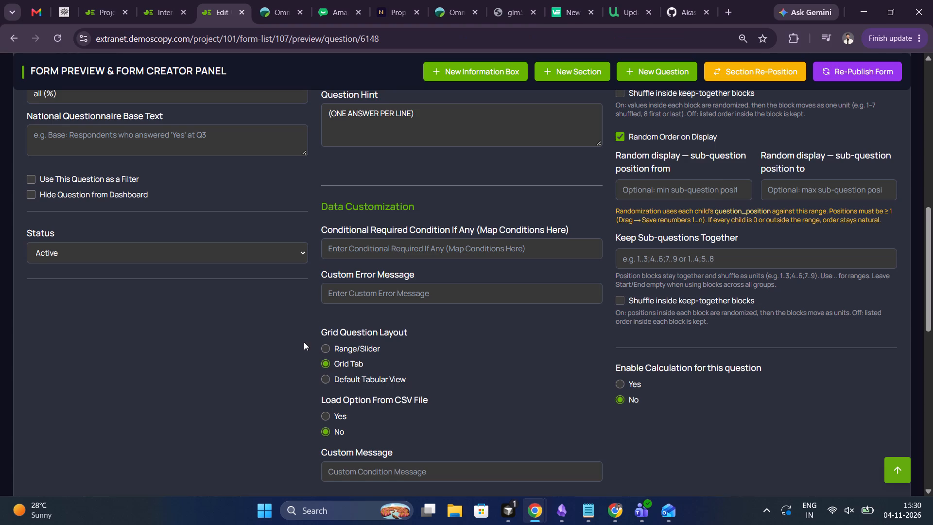
pyautogui.scroll(7, 305, 250)
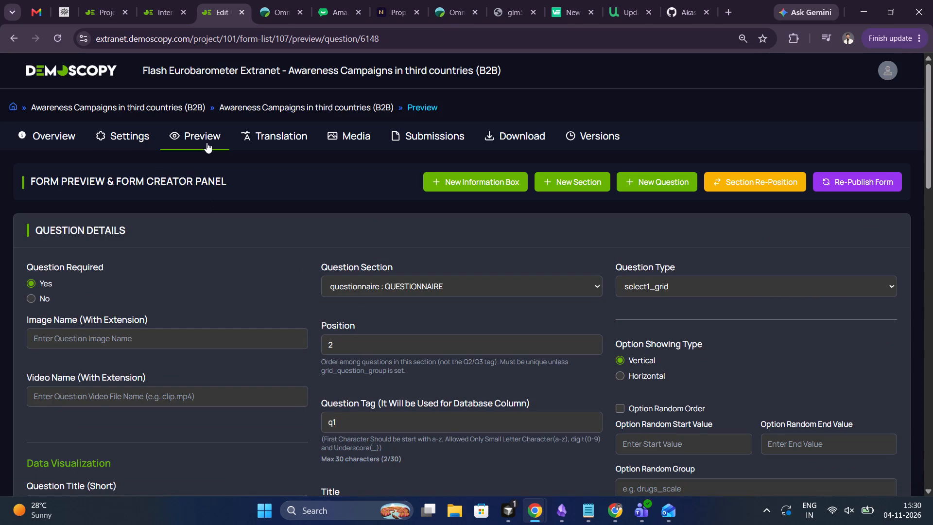
pyautogui.click(206, 142)
pyautogui.scroll(-1, 195, 313)
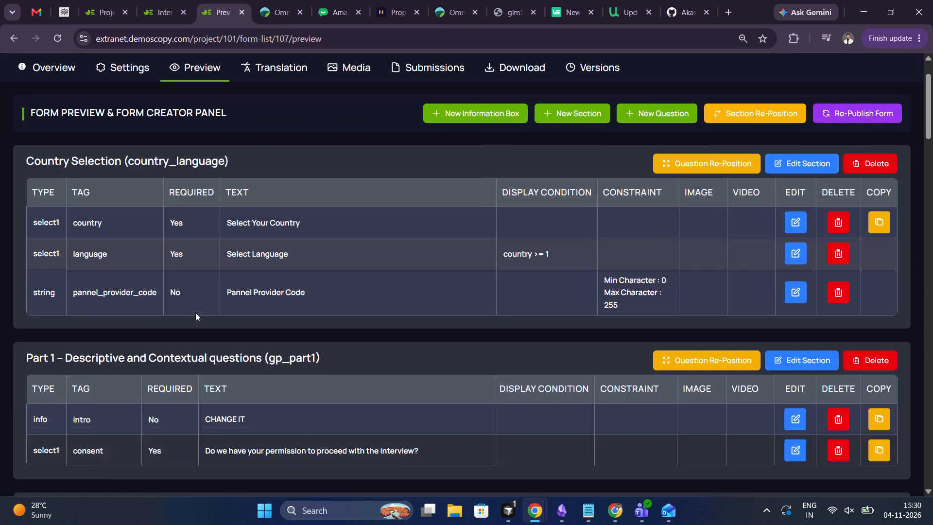
pyautogui.scroll(-9, 195, 313)
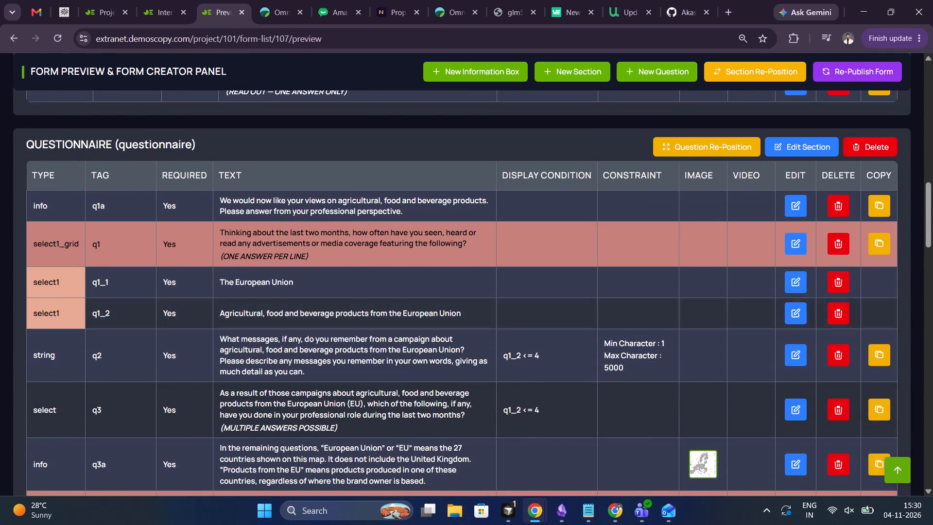
pyautogui.hotkey('alt', 'Tab')
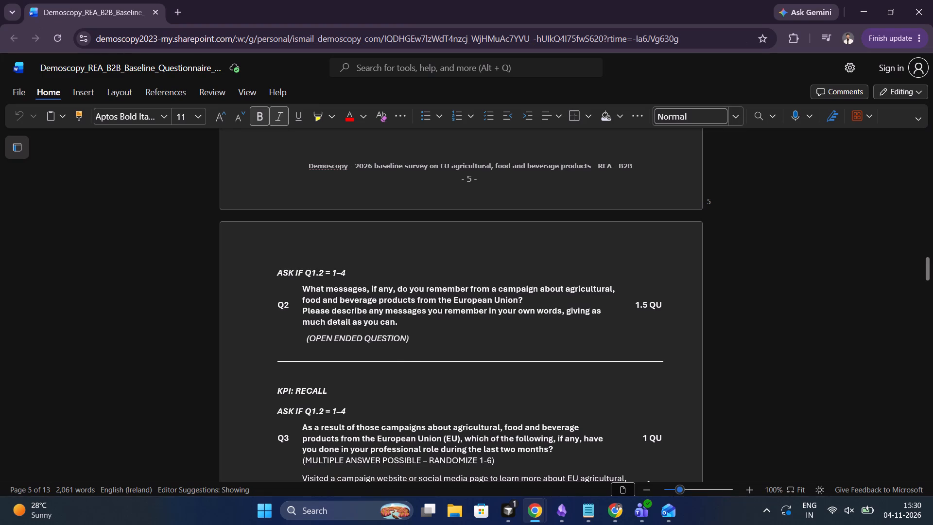
pyautogui.hotkey('alt', 'Tab')
pyautogui.hotkey('alt', 'Tab')
pyautogui.hotkey('alt', 'Tab')
# Compare the questionnaire's Q3, the EU map introduction and the Q4 image grid with the preview's q3, q3a, q4, q4_1 and q4_2 entries.
pyautogui.scroll(-1, 380, 370)
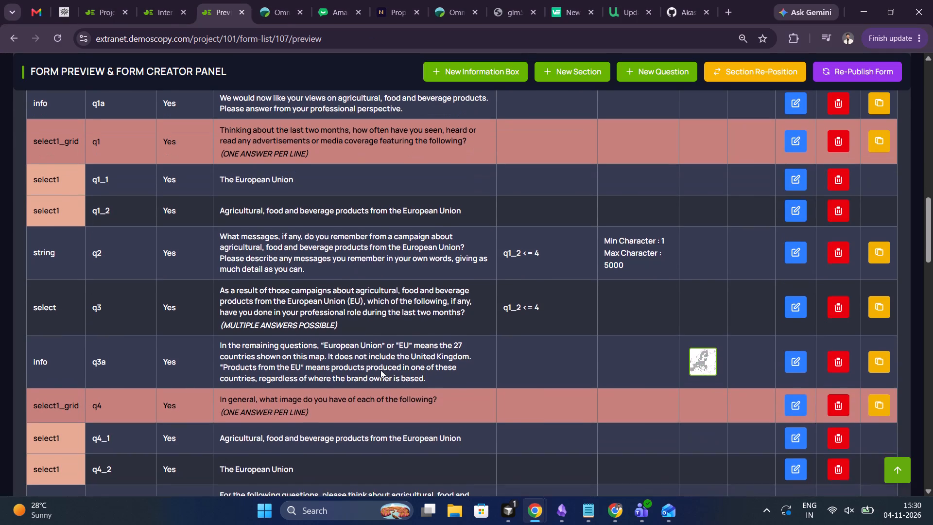
pyautogui.scroll(-1, 380, 370)
pyautogui.hotkey('alt', 'Tab')
pyautogui.scroll(-1, 369, 406)
pyautogui.hotkey('alt', 'Tab')
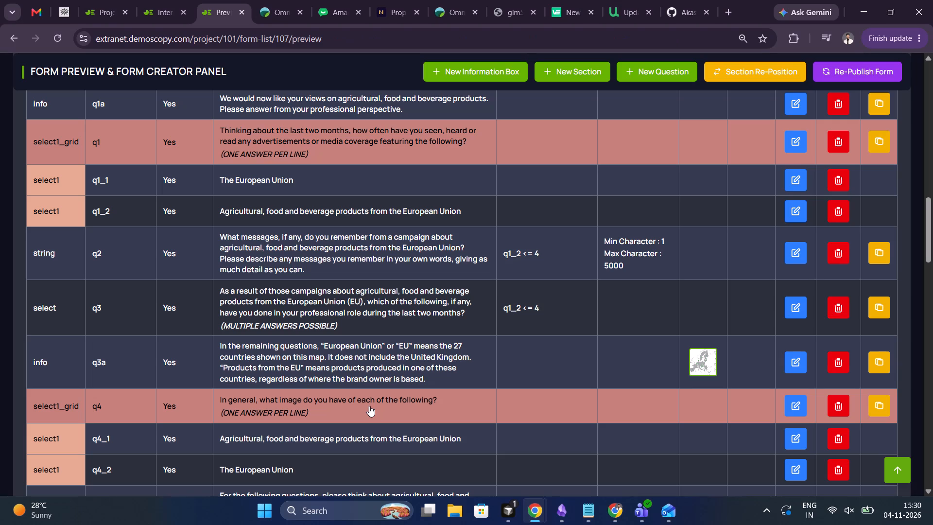
pyautogui.hotkey('alt', 'Tab')
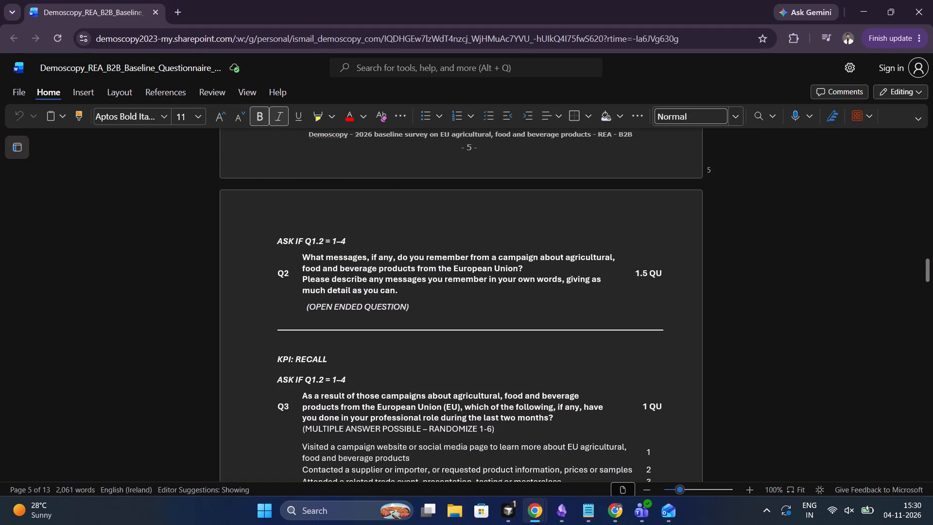
pyautogui.scroll(-7, 369, 406)
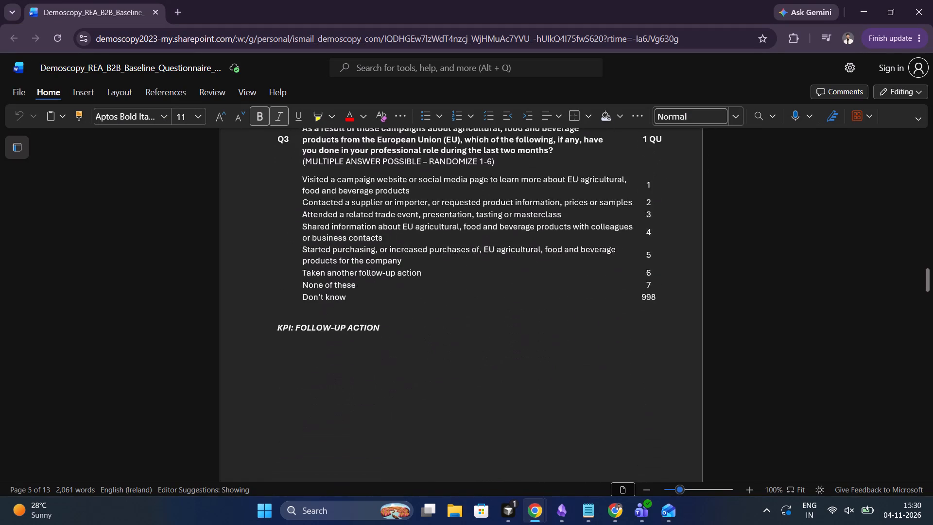
pyautogui.scroll(-5, 369, 406)
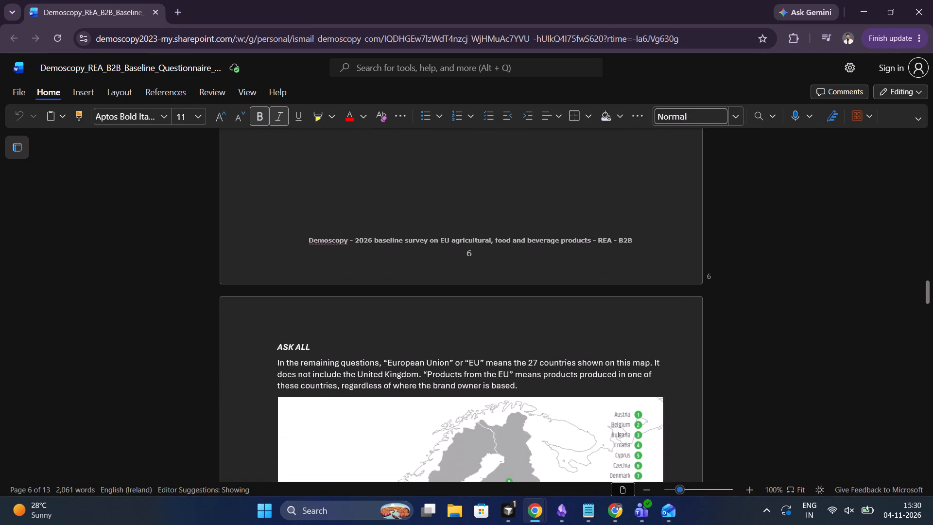
pyautogui.scroll(-5, 369, 406)
pyautogui.scroll(1, 369, 406)
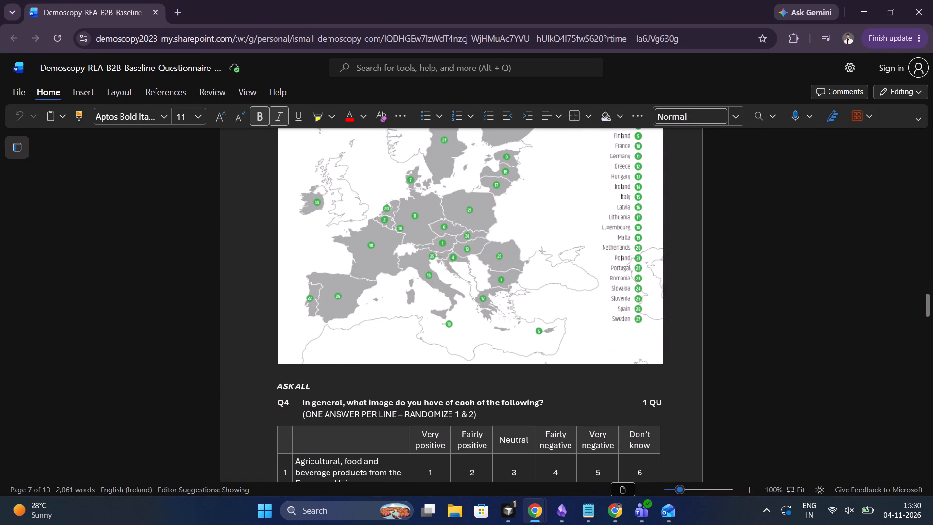
pyautogui.scroll(1, 369, 406)
pyautogui.scroll(-3, 369, 406)
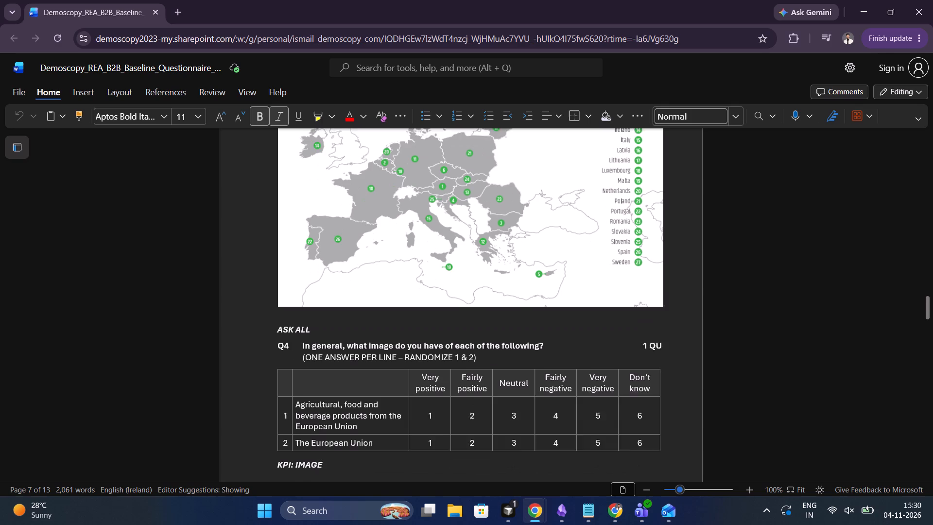
pyautogui.scroll(-1, 369, 406)
pyautogui.hotkey('alt', 'Tab')
pyautogui.scroll(-1, 369, 406)
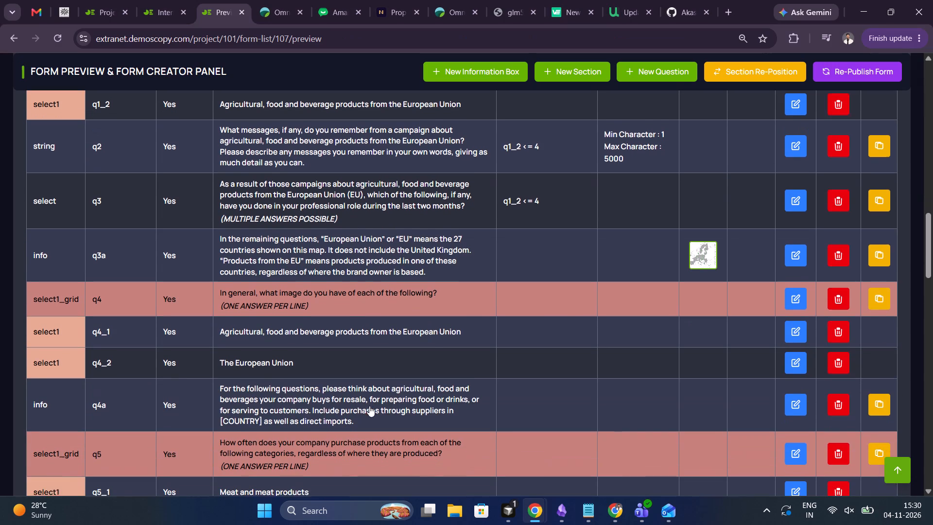
pyautogui.scroll(-1, 369, 406)
# Check the q4 grid's answer options and its random order settings against the questionnaire's RANDOMIZE 1 & 2 instruction.
pyautogui.click(389, 295)
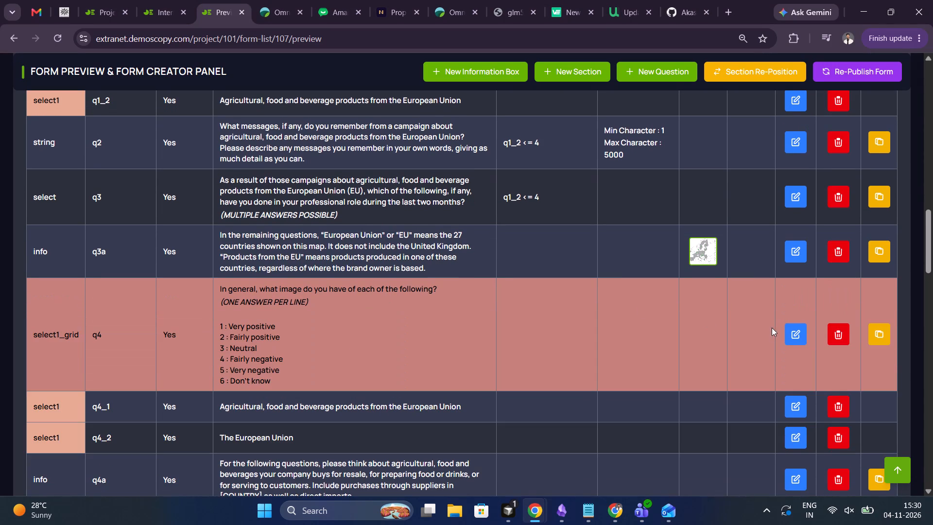
pyautogui.click(799, 330)
pyautogui.scroll(-4, 610, 358)
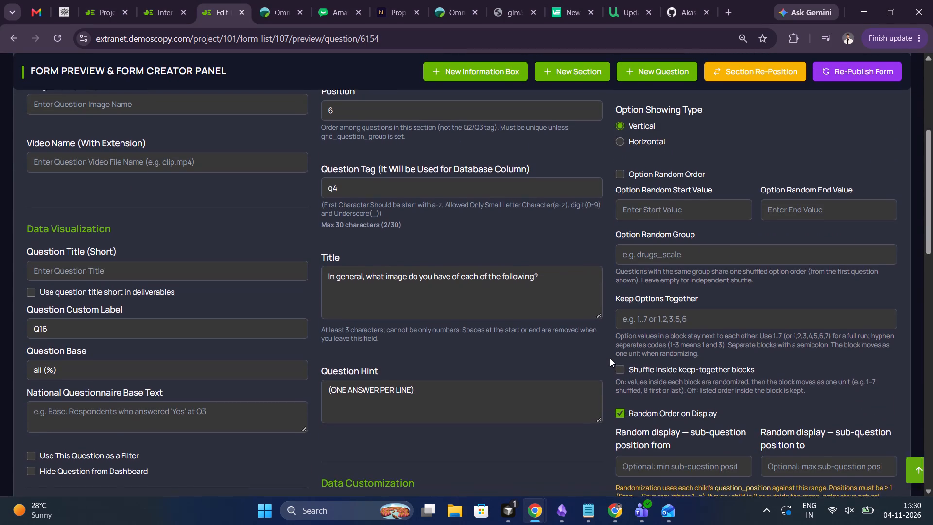
pyautogui.scroll(-1, 610, 358)
pyautogui.scroll(2, 72, 132)
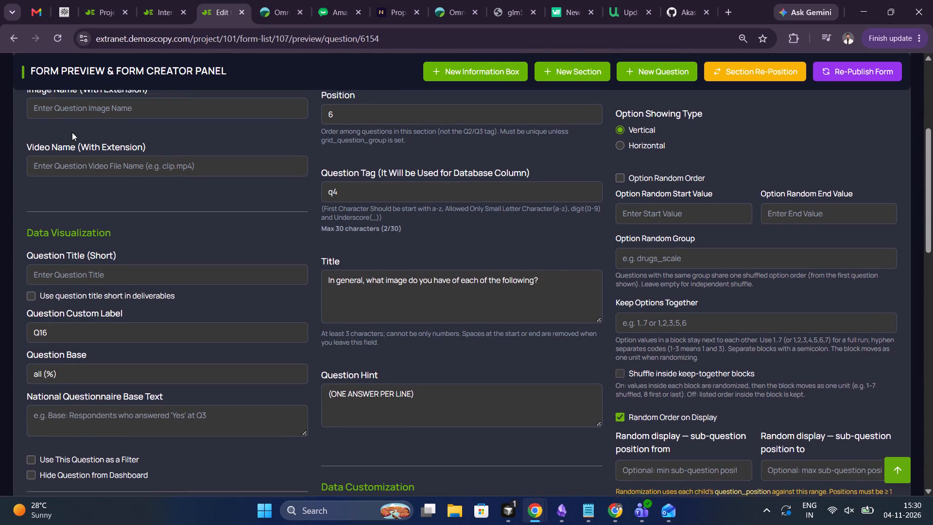
pyautogui.scroll(2, 72, 132)
pyautogui.click(11, 51)
pyautogui.click(15, 45)
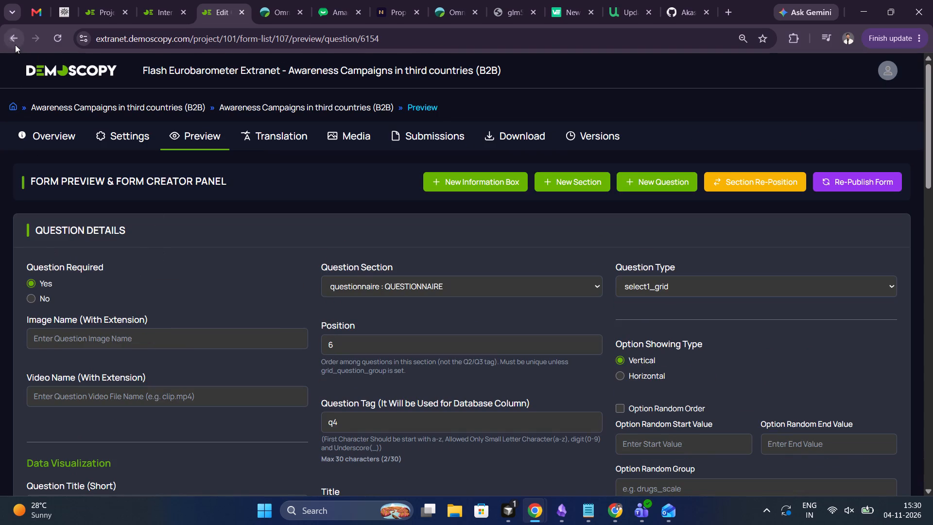
# Compare the questionnaire's company purchases introduction and Q5 purchase frequency grid with the preview's q4a and q5 entries.
pyautogui.scroll(-7, 231, 307)
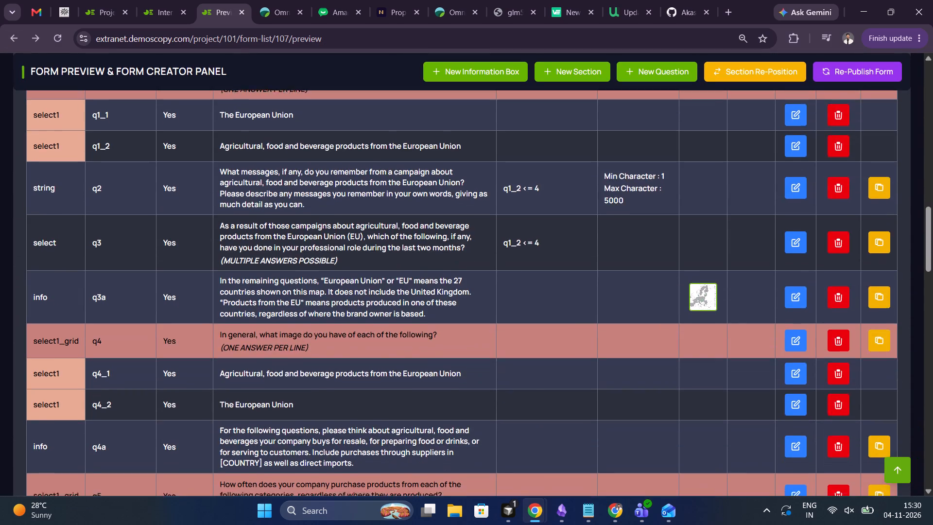
pyautogui.scroll(-2, 231, 307)
pyautogui.hotkey('alt', 'Tab')
pyautogui.scroll(-5, 465, 415)
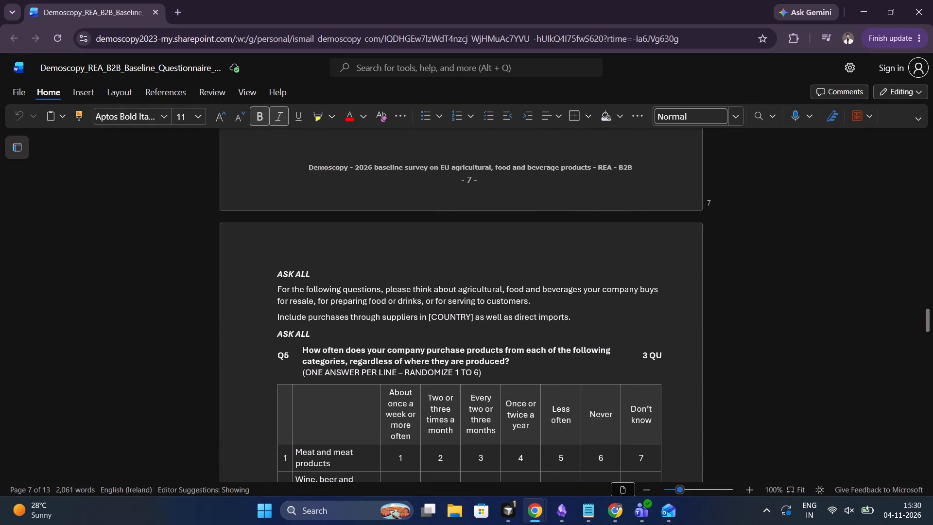
pyautogui.scroll(-2, 465, 415)
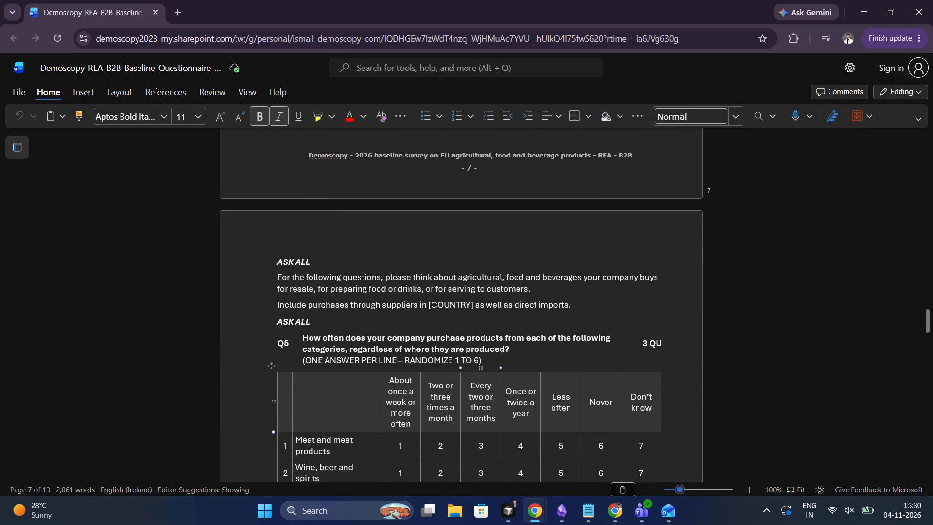
pyautogui.scroll(-1, 465, 415)
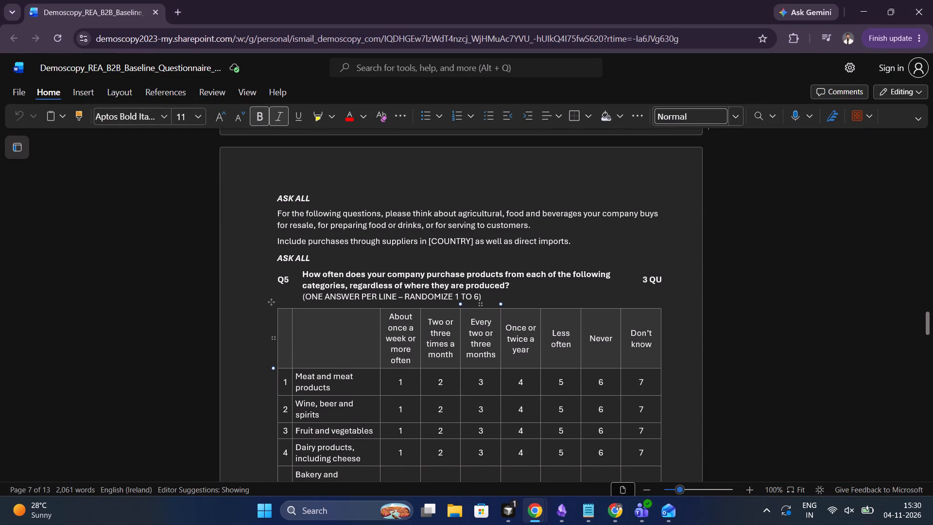
pyautogui.scroll(-2, 465, 415)
pyautogui.hotkey('alt', 'Tab')
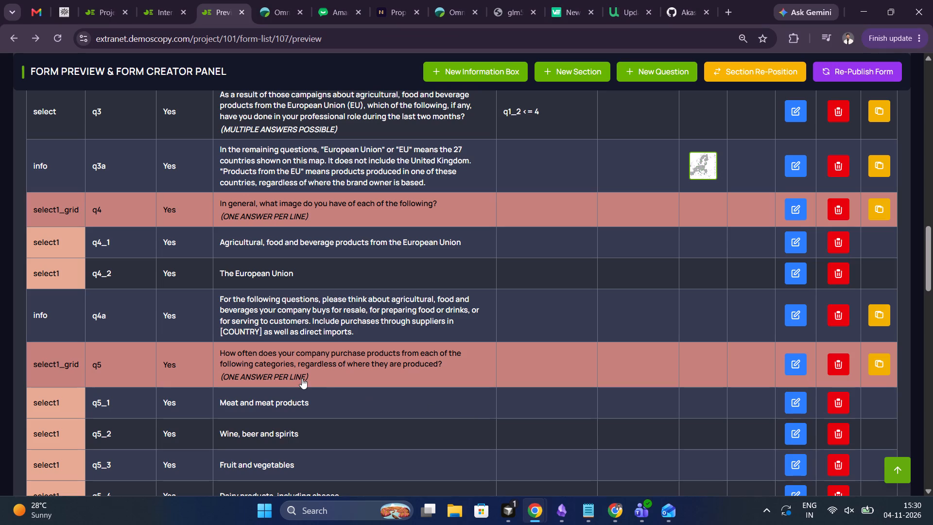
# Open the q5 grid question's details and check its random order settings against the questionnaire's RANDOMIZE 1 TO 6 instruction.
pyautogui.scroll(-1, 302, 379)
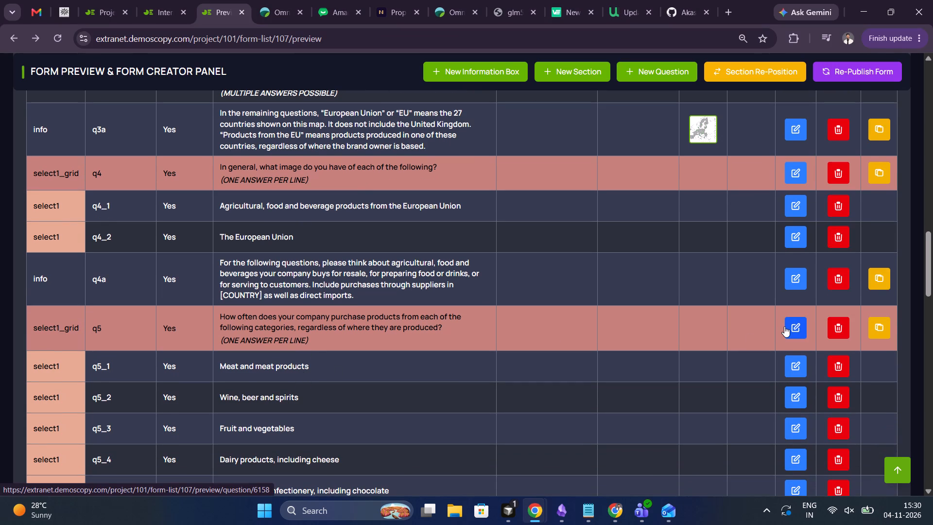
pyautogui.click(784, 326)
pyautogui.scroll(-8, 614, 418)
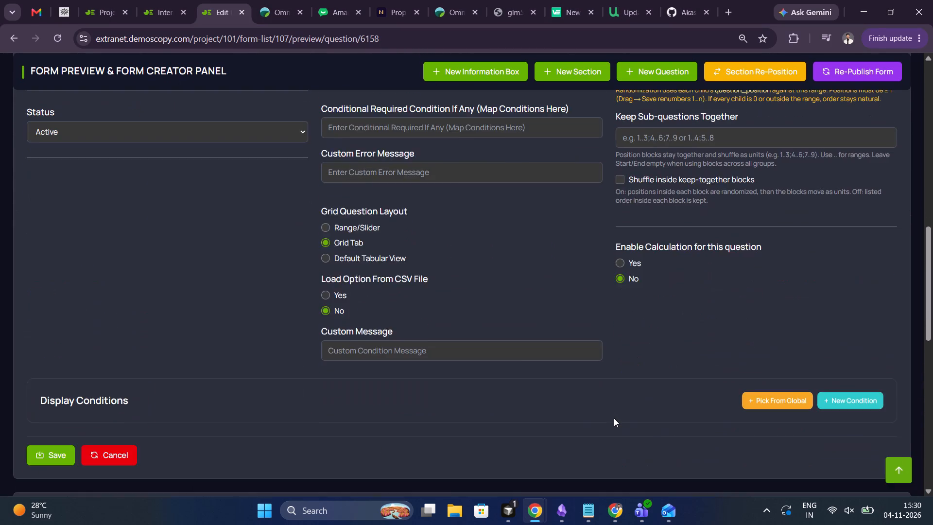
pyautogui.scroll(3, 614, 418)
pyautogui.hscroll(7, 614, 418)
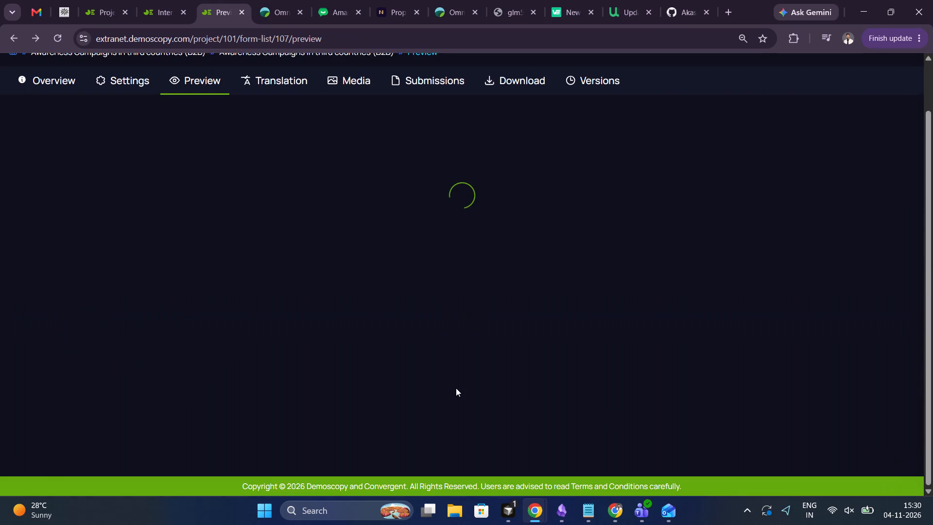
# Compare the questionnaire's Q6 EU purchase frequency grid and its ASK IF Q5 condition with the preview's q6 and q6_1 to q6_6 entries.
pyautogui.scroll(-4, 456, 388)
pyautogui.hotkey('alt', 'Tab')
pyautogui.scroll(-6, 393, 389)
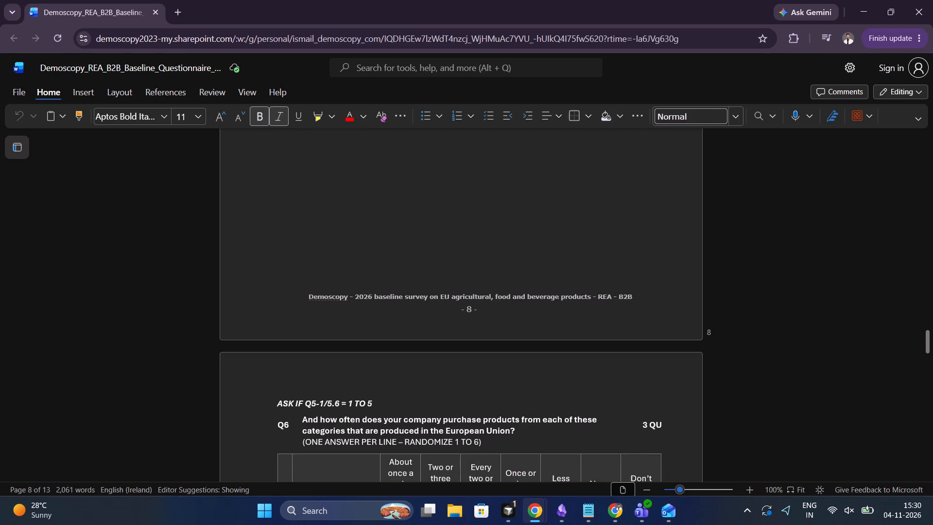
pyautogui.scroll(-1, 393, 389)
pyautogui.hotkey('alt', 'Tab')
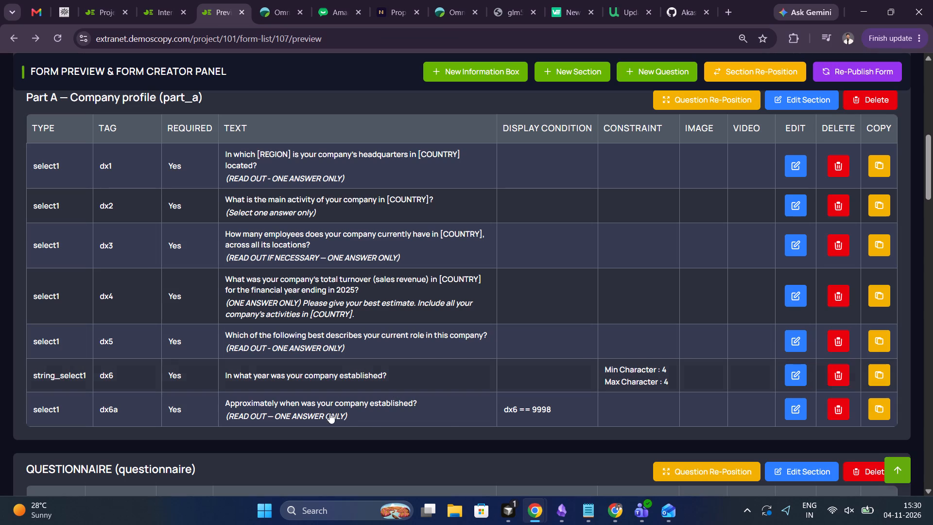
pyautogui.scroll(-3, 449, 427)
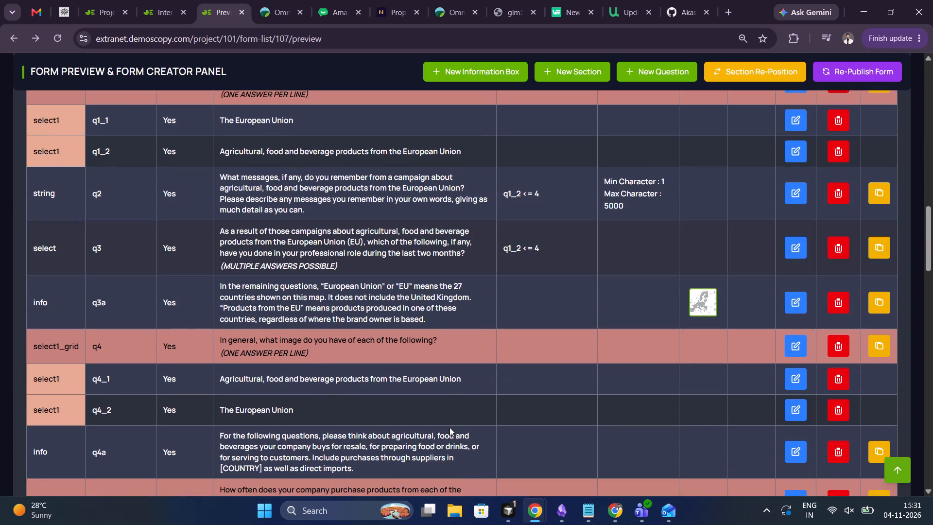
pyautogui.scroll(-7, 449, 427)
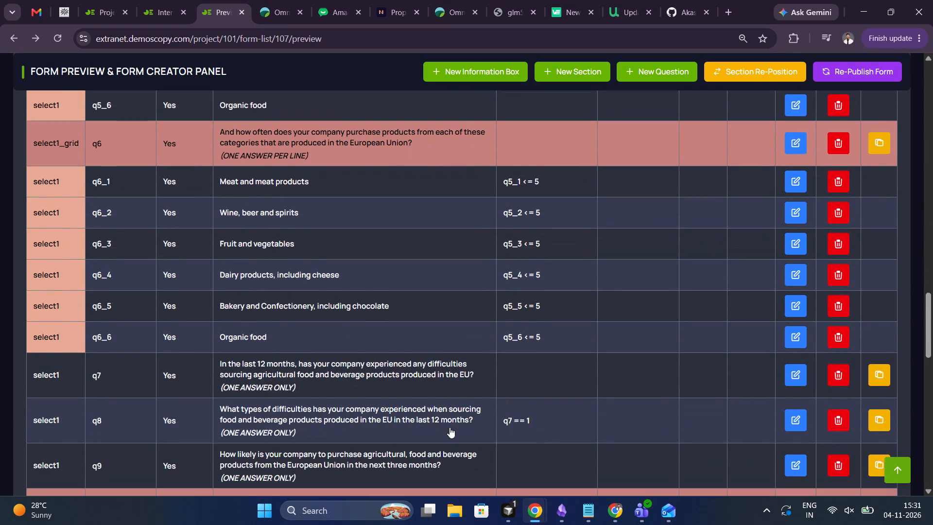
pyautogui.scroll(-2, 449, 427)
pyautogui.hotkey('alt', 'Tab')
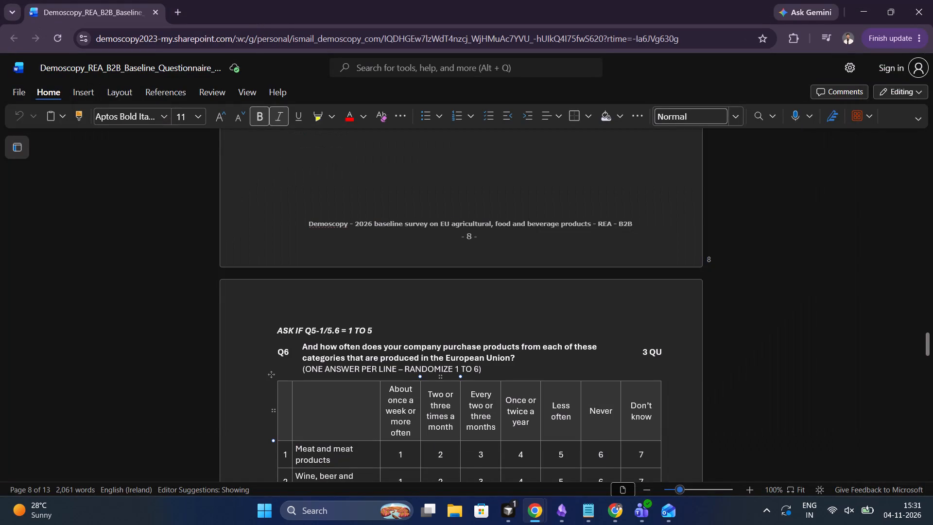
pyautogui.hotkey('alt', 'Tab')
pyautogui.hotkey('alt', 'Tab')
pyautogui.hotkey('alt', 'Tab')
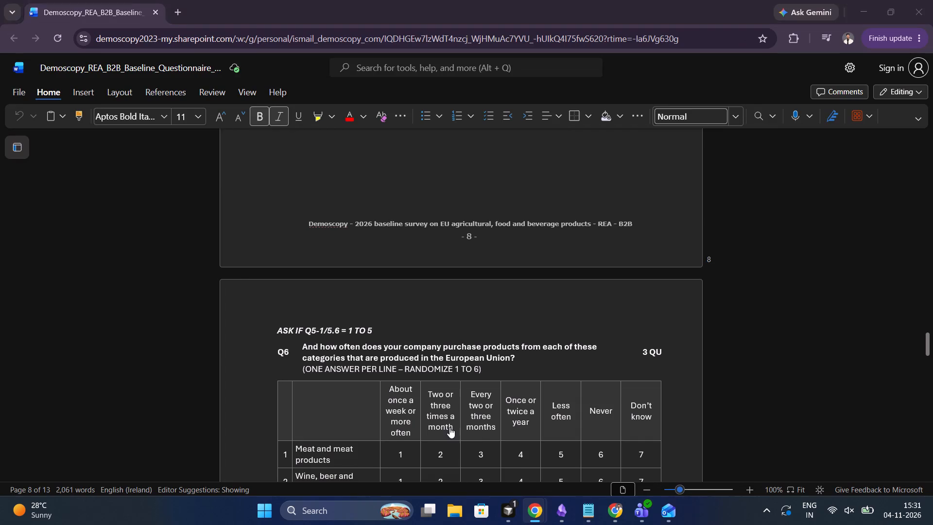
pyautogui.scroll(-1, 449, 427)
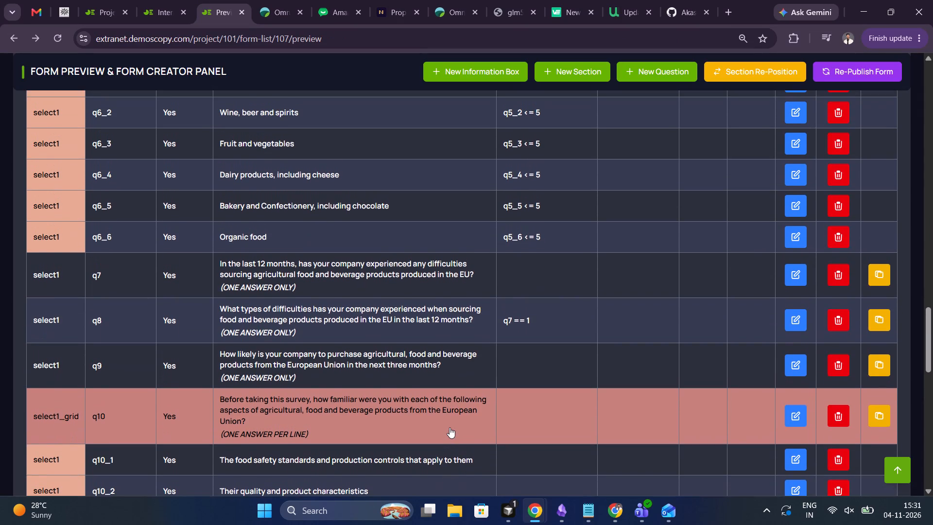
pyautogui.scroll(-1, 449, 427)
pyautogui.hotkey('alt', 'Tab')
pyautogui.scroll(-2, 449, 427)
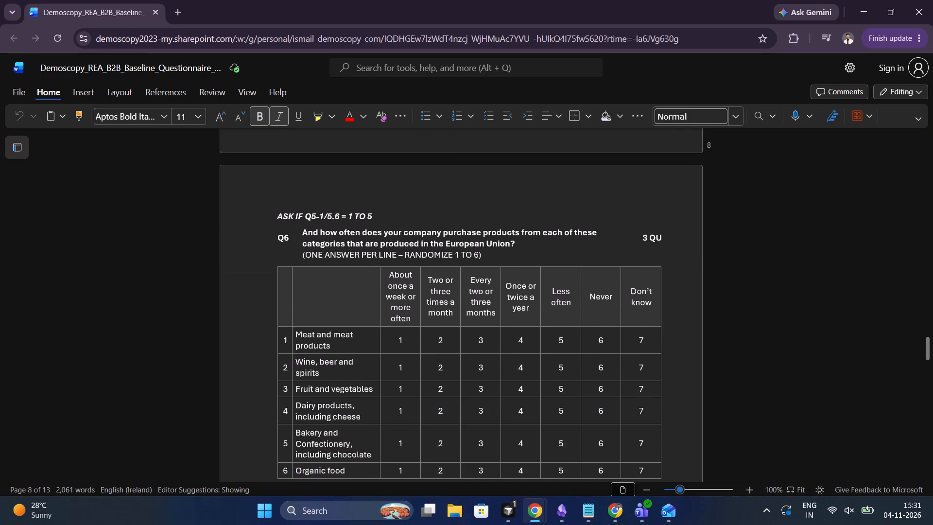
# Compare the questionnaire's Q7 sourcing difficulties question and its ASK IF Q5 and Q6 condition with the preview's q7 entry and display condition.
pyautogui.scroll(-3, 449, 427)
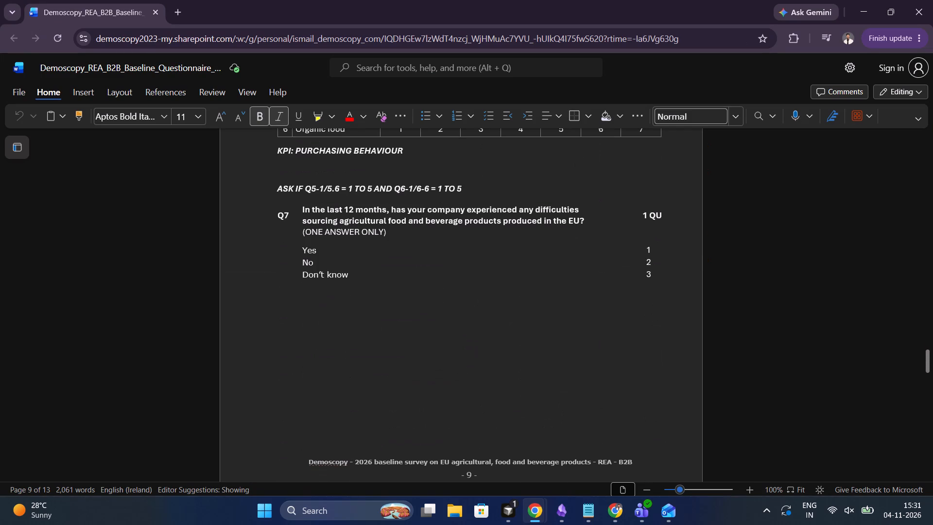
pyautogui.hotkey('alt', 'Tab')
pyautogui.hotkey('alt', 'Tab')
pyautogui.hotkey('alt', 'Tab')
pyautogui.hotkey('alt', 'Tab')
pyautogui.hotkey('alt', 'Tab')
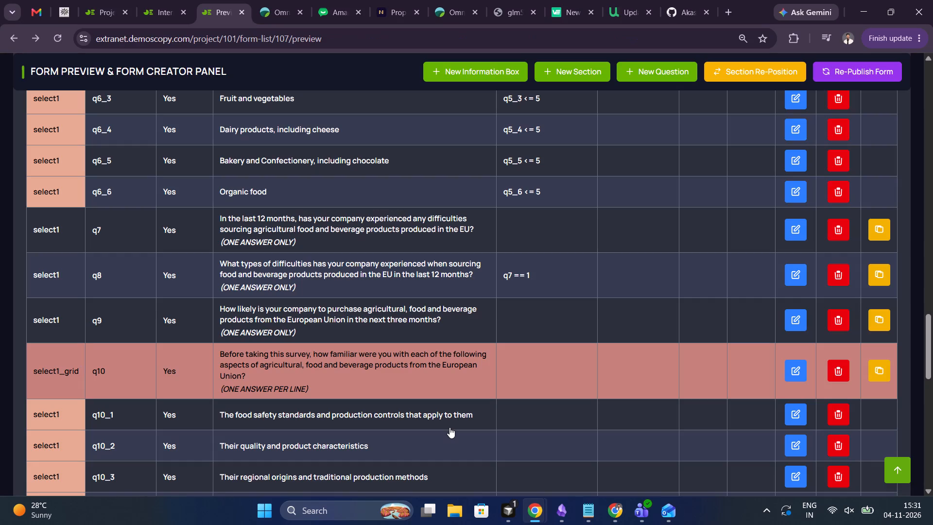
pyautogui.hotkey('alt', 'Tab')
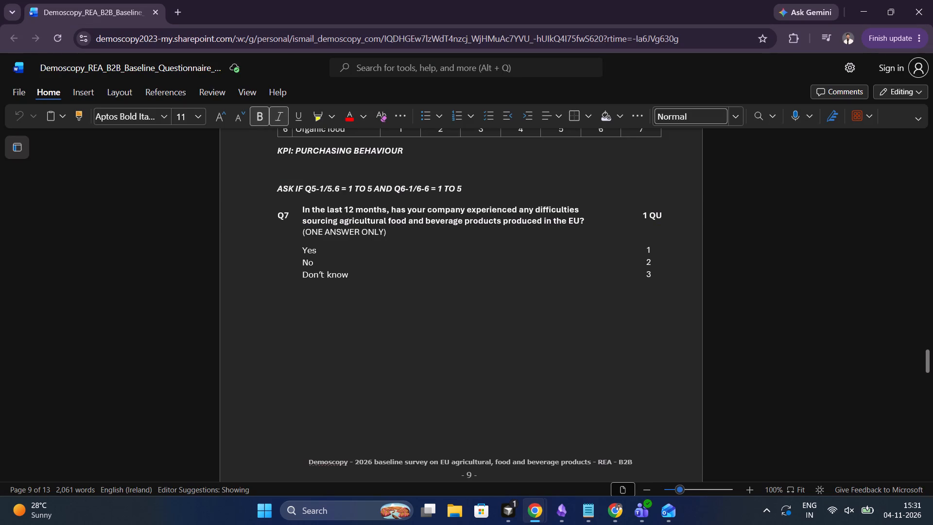
# Compare the questionnaire's Q8 difficulty types and Q9 purchase likelihood questions with the preview's q8 and q9 entries and display conditions.
pyautogui.scroll(-1, 449, 427)
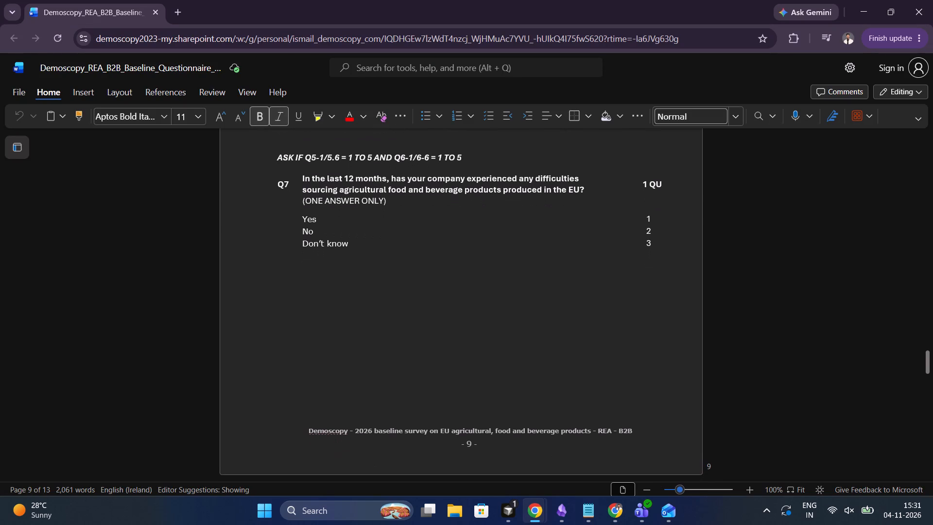
pyautogui.scroll(-4, 449, 427)
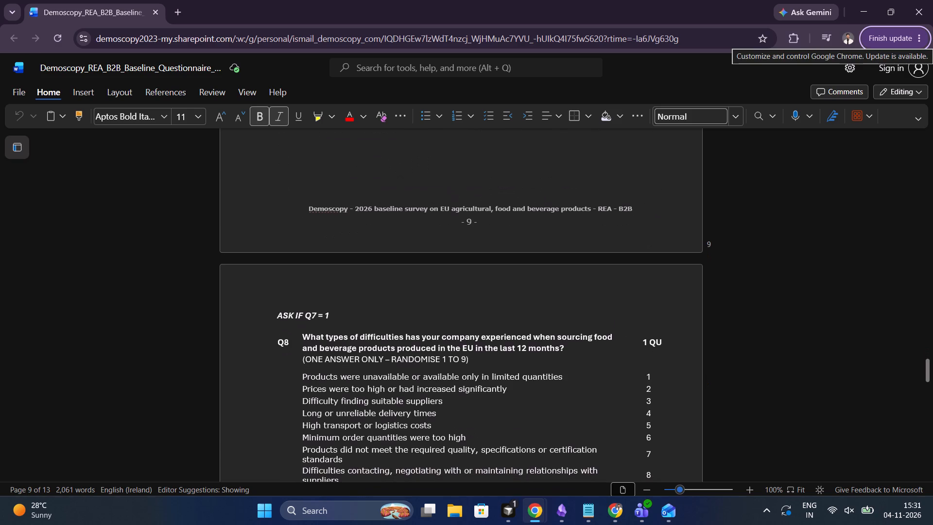
pyautogui.scroll(-1, 449, 427)
pyautogui.hotkey('alt', 'Tab')
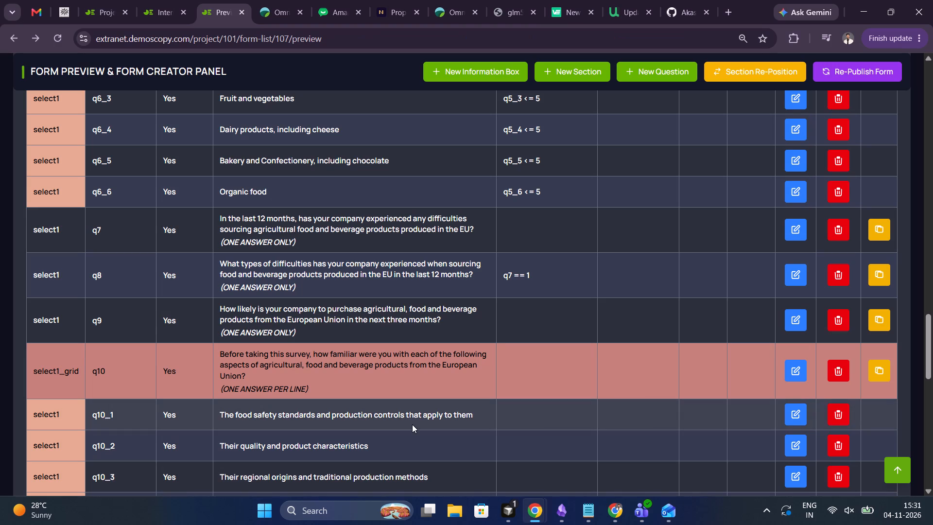
pyautogui.hotkey('alt', 'Tab')
pyautogui.scroll(-4, 412, 424)
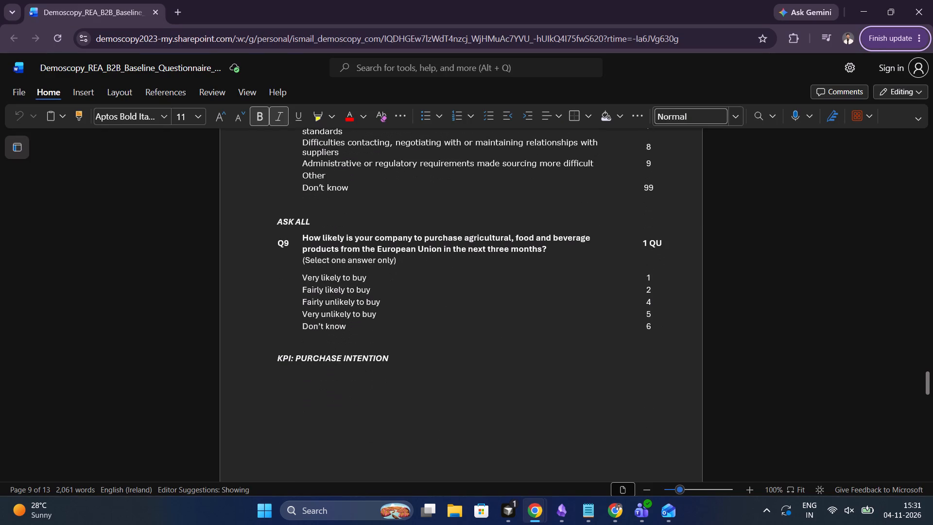
# Compare the questionnaire's Q10 familiarity grid and its RANDOMIZE 1 TO 4 instruction with the preview's q10 and q10_1 to q10_5 entries.
pyautogui.scroll(-3, 412, 424)
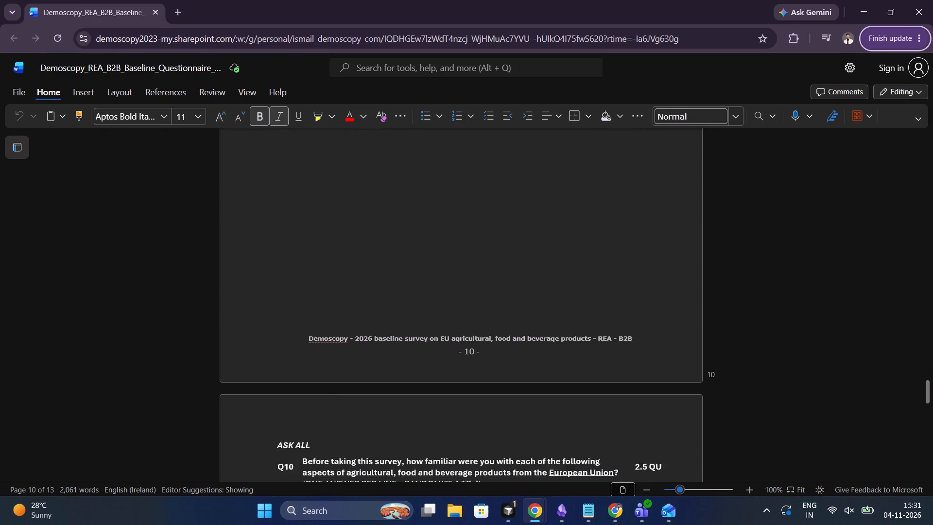
pyautogui.scroll(-3, 412, 424)
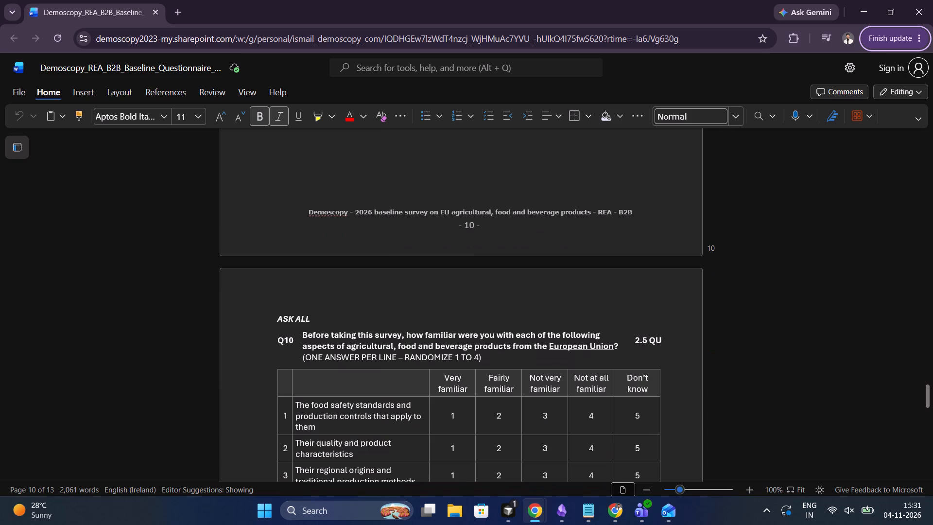
pyautogui.scroll(-3, 412, 424)
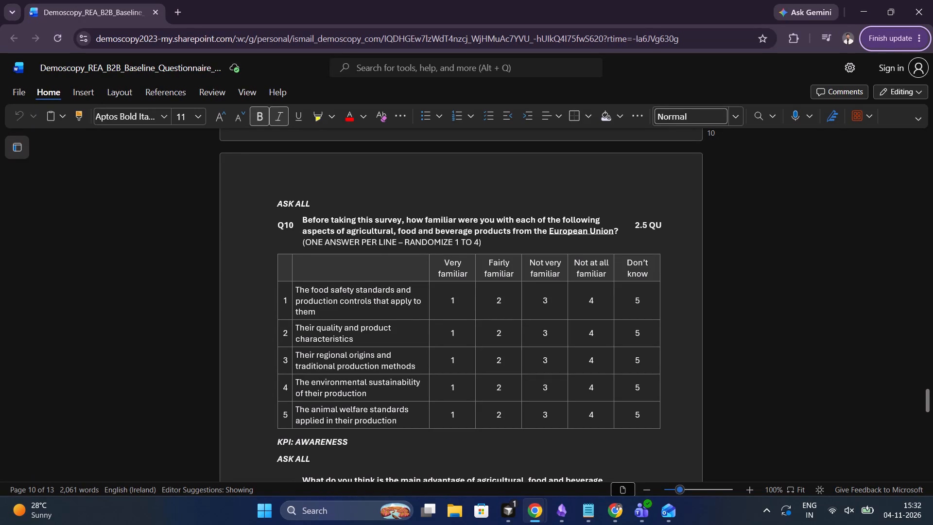
pyautogui.hotkey('alt', 'Tab')
pyautogui.hotkey('alt', 'Tab')
pyautogui.hotkey('alt', 'Tab')
pyautogui.scroll(-1, 436, 369)
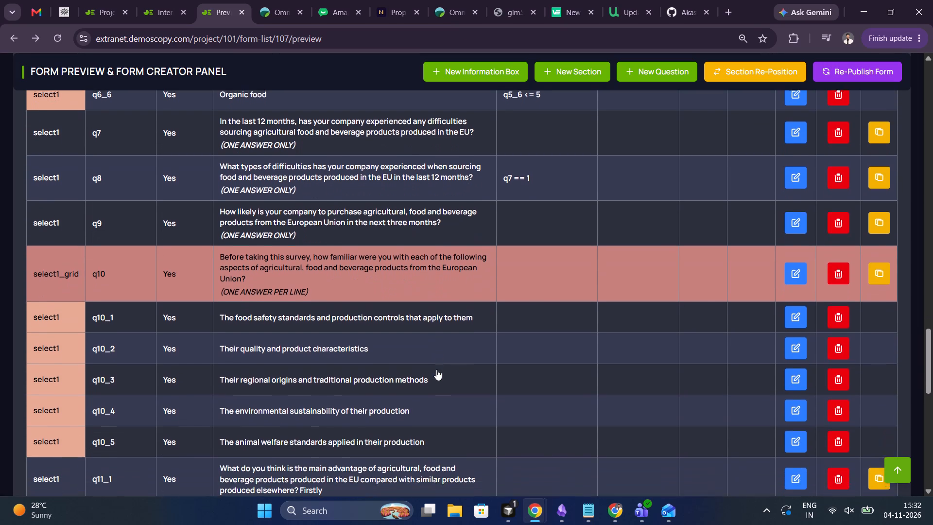
pyautogui.scroll(-1, 436, 369)
pyautogui.hotkey('alt', 'Tab')
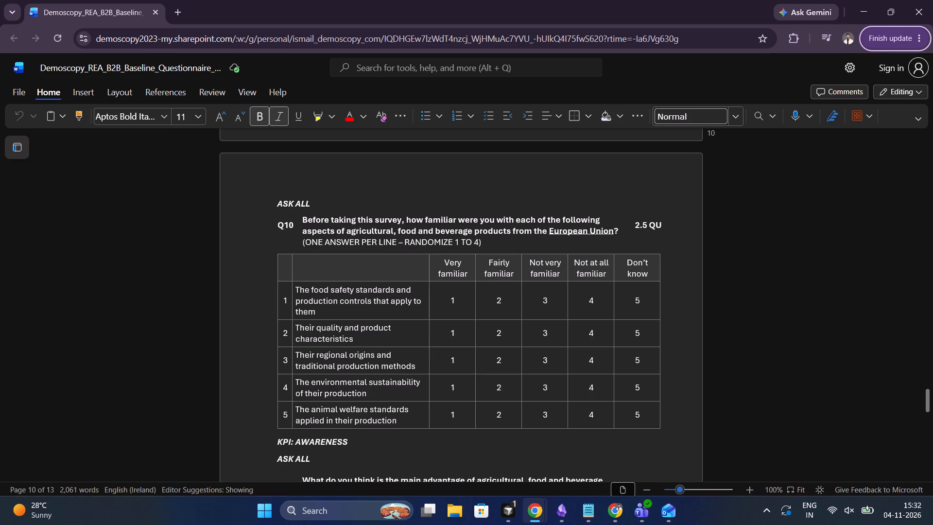
pyautogui.hotkey('alt', 'Tab')
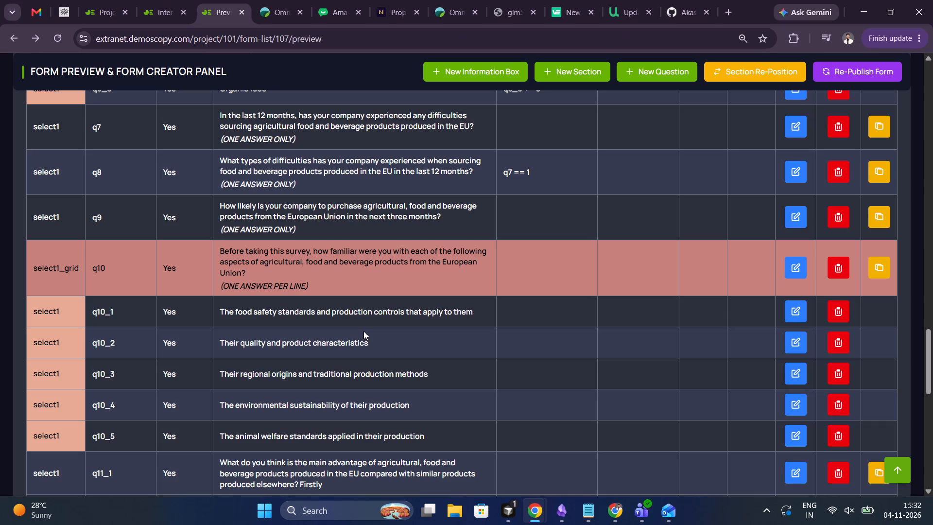
pyautogui.hotkey('alt', 'Tab')
pyautogui.hotkey('alt', 'Tab')
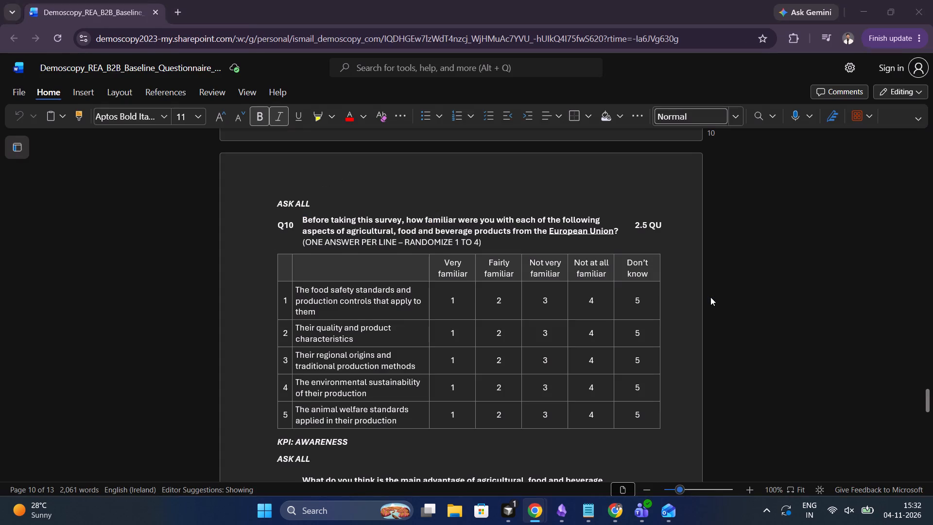
# Open the q10 grid question's details and set its random display sub-question position range from 1 to 4, checking it against the questionnaire.
pyautogui.click(795, 266)
pyautogui.hotkey('alt', 'Tab')
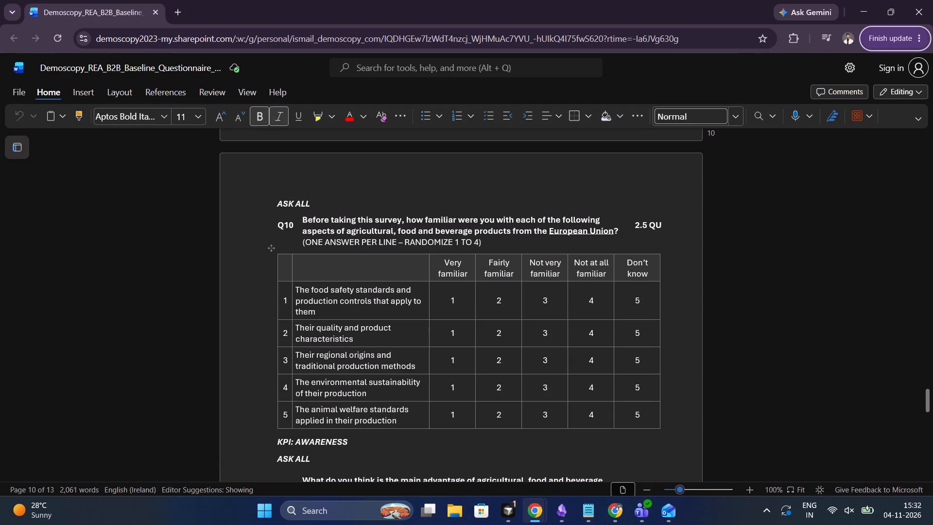
pyautogui.hotkey('alt', 'Tab')
pyautogui.scroll(-2, 418, 318)
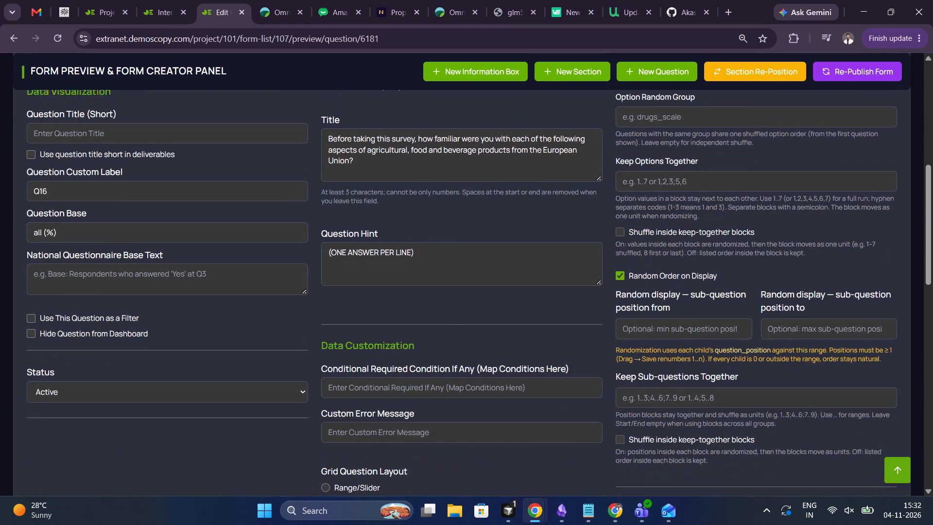
pyautogui.scroll(-4, 418, 318)
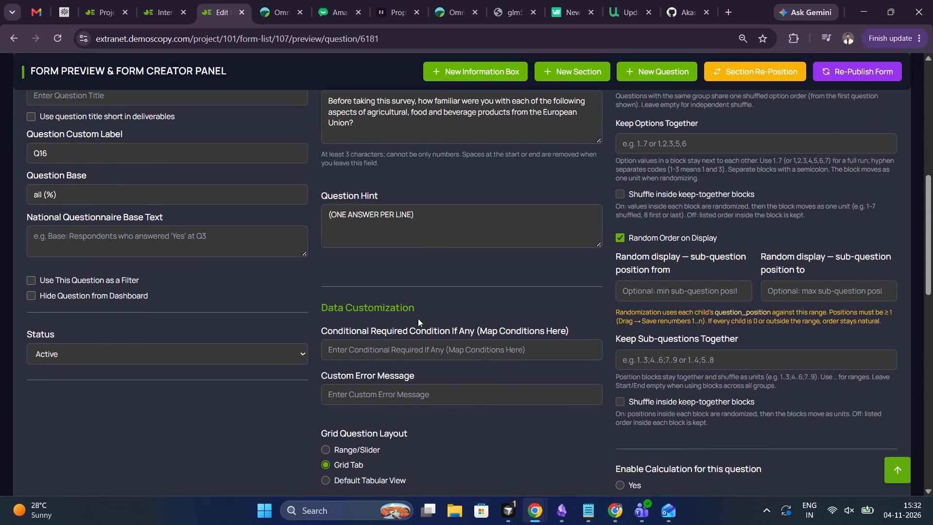
pyautogui.click(639, 293)
pyautogui.press('1')
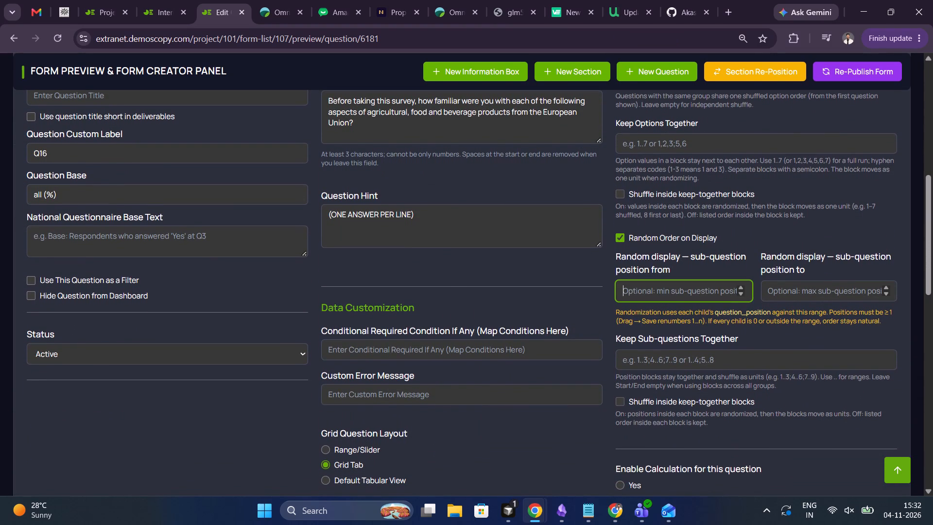
pyautogui.click(794, 287)
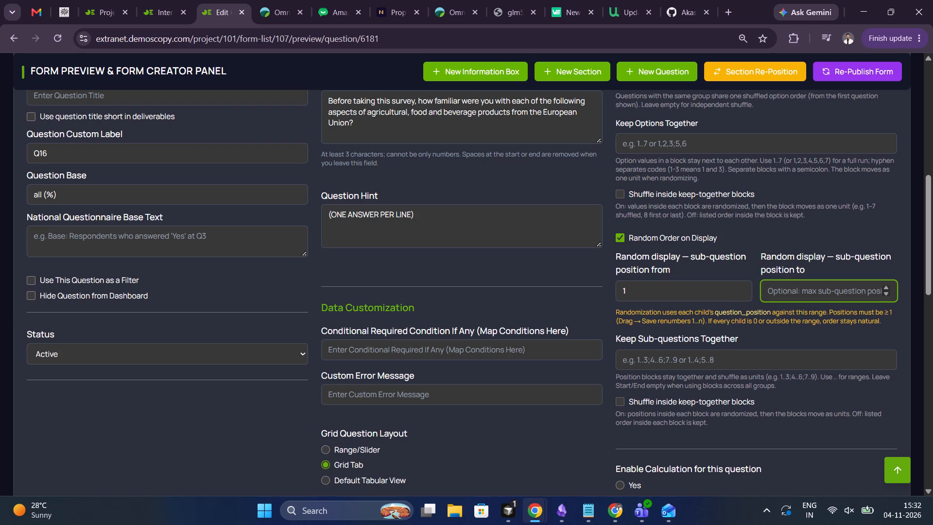
pyautogui.press('4')
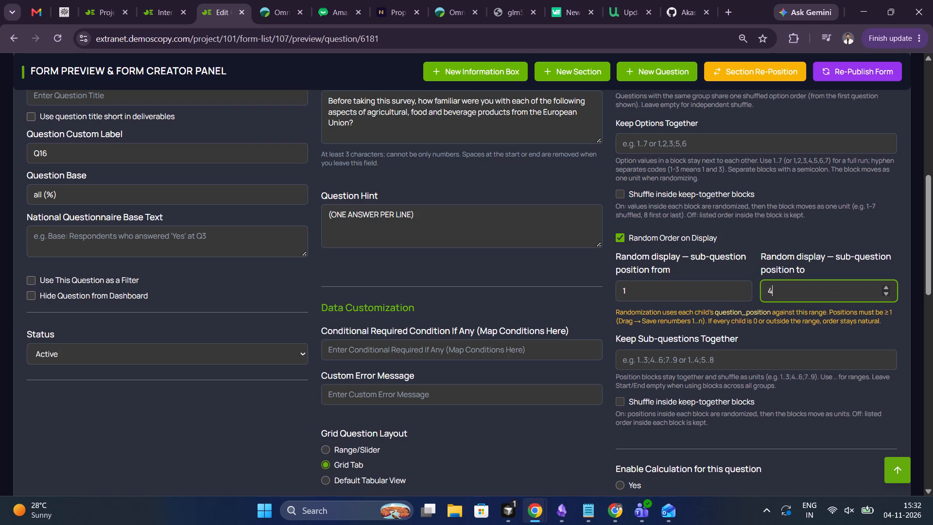
pyautogui.scroll(-2, 767, 388)
pyautogui.click(730, 425)
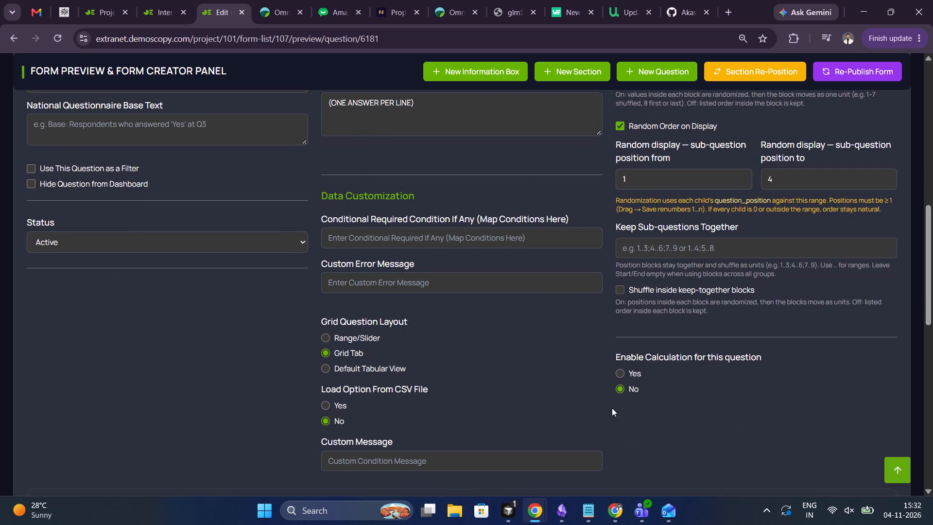
pyautogui.scroll(6, 612, 408)
pyautogui.hotkey('alt', 'Tab')
pyautogui.hotkey('alt', 'Tab')
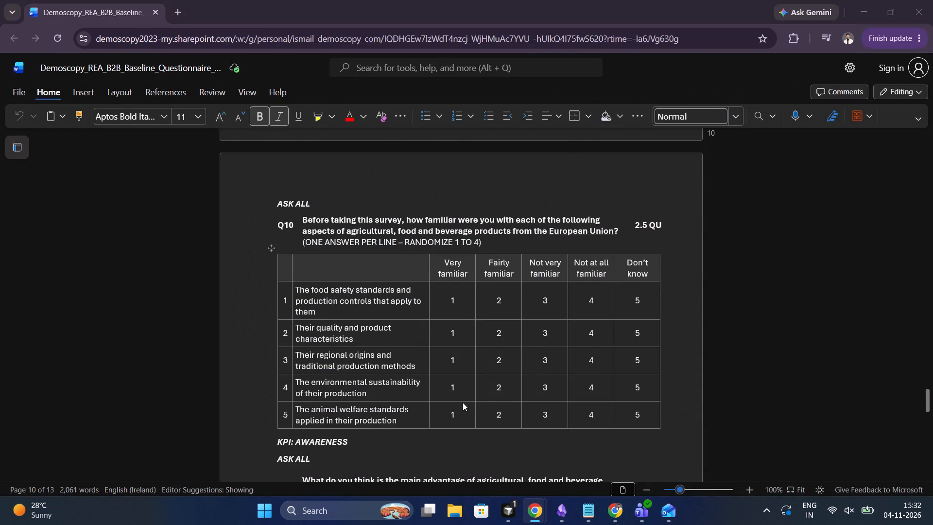
pyautogui.scroll(6, 622, 245)
pyautogui.scroll(-2, 755, 244)
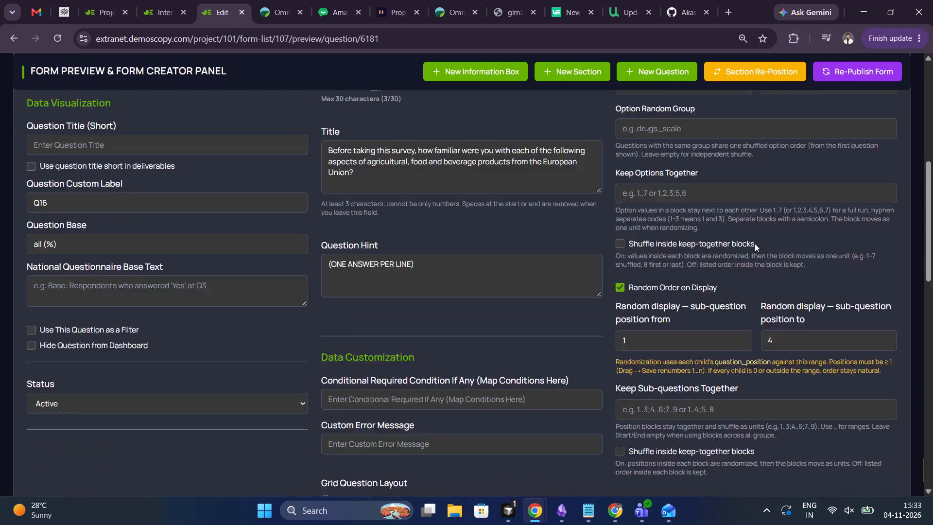
# Save the q10 grid question with its sub-question randomization settings.
pyautogui.scroll(-7, 755, 244)
pyautogui.click(52, 210)
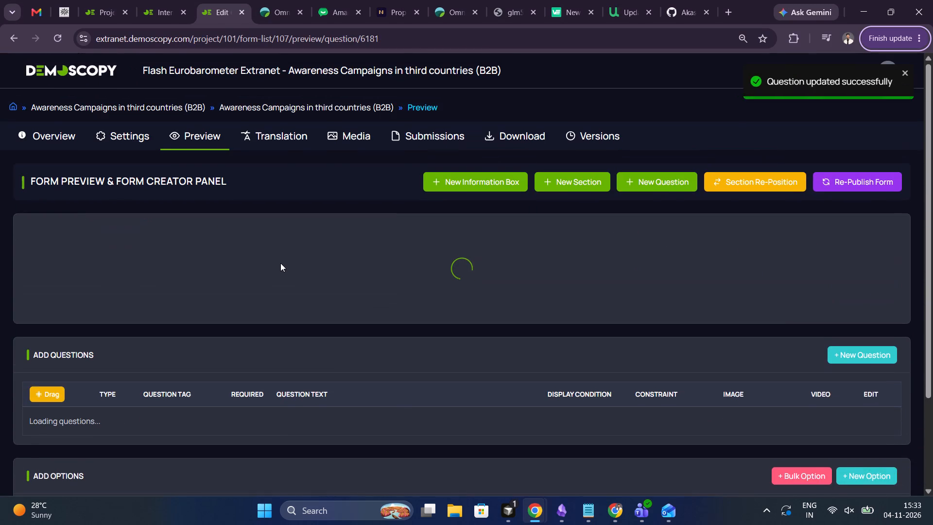
# Compare the questionnaire's Q11 main advantage question and its instruction line with the preview's q11_1 and q11_2 entries.
pyautogui.hotkey('alt', 'Tab')
pyautogui.scroll(-2, 296, 329)
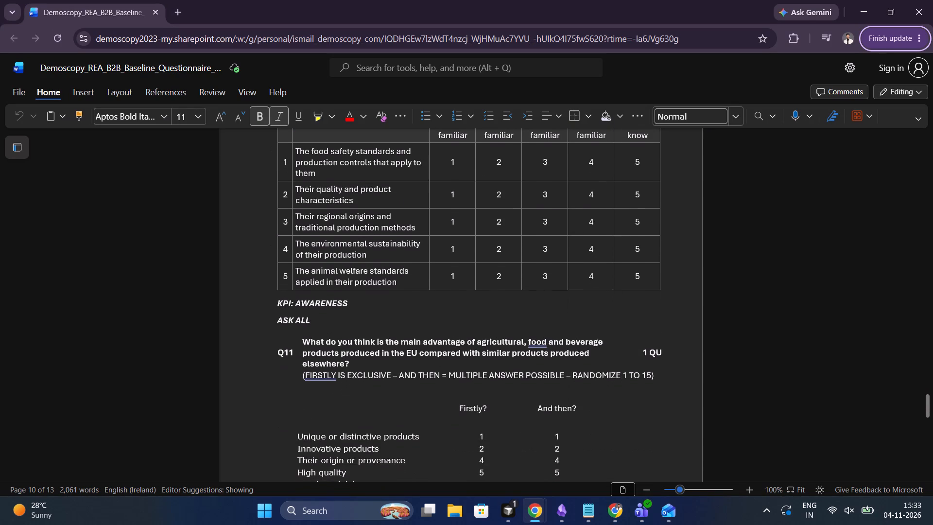
pyautogui.scroll(-1, 296, 329)
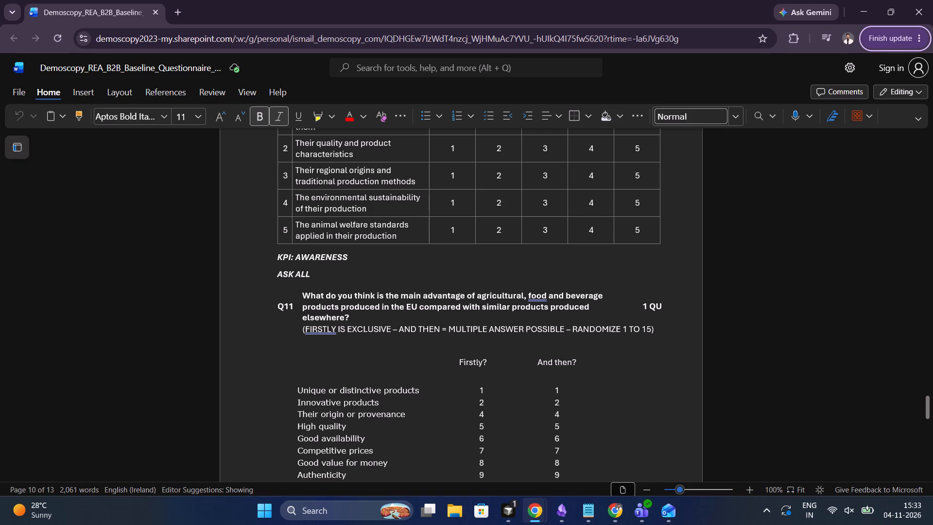
pyautogui.hotkey('alt', 'Tab')
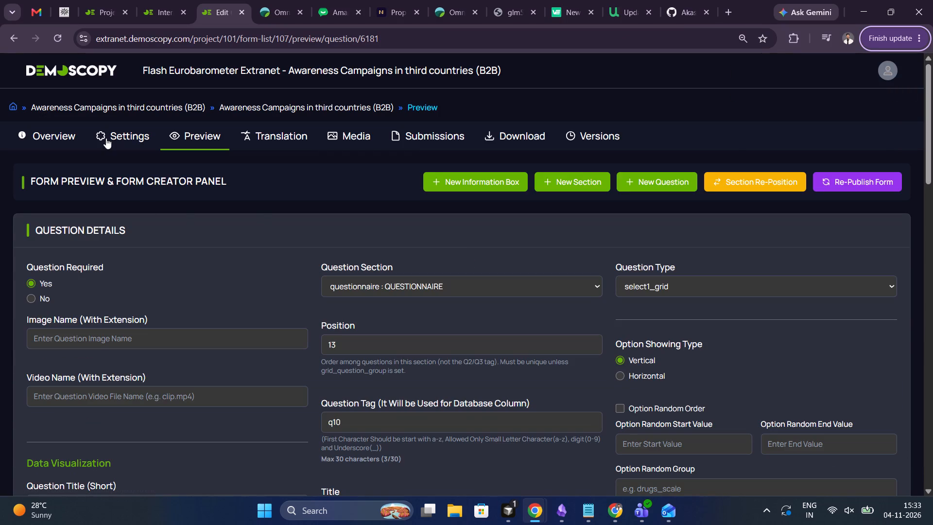
pyautogui.hscroll(5, 236, 255)
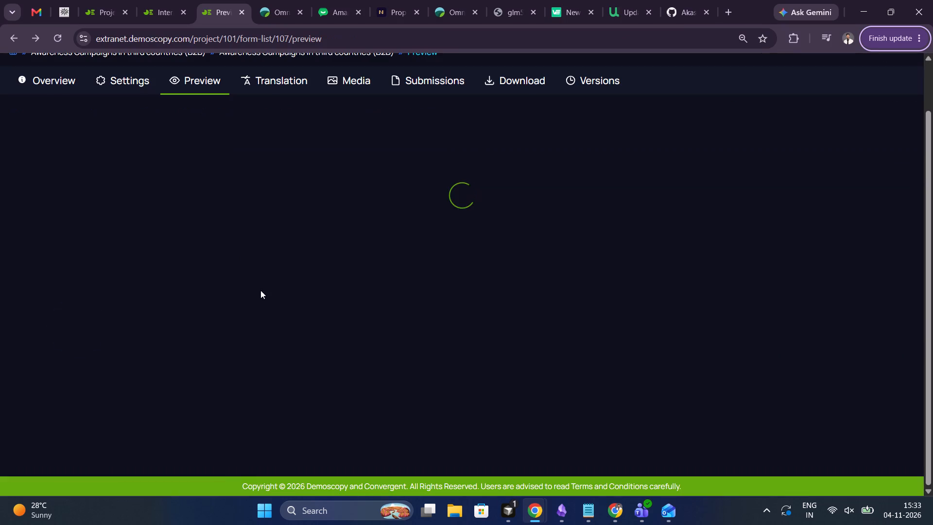
pyautogui.scroll(-14, 309, 386)
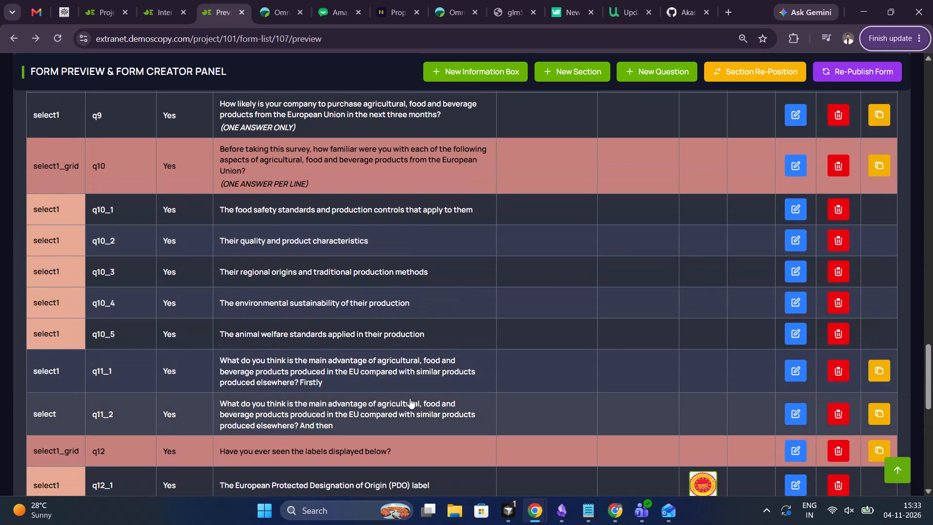
pyautogui.hotkey('alt', 'Tab')
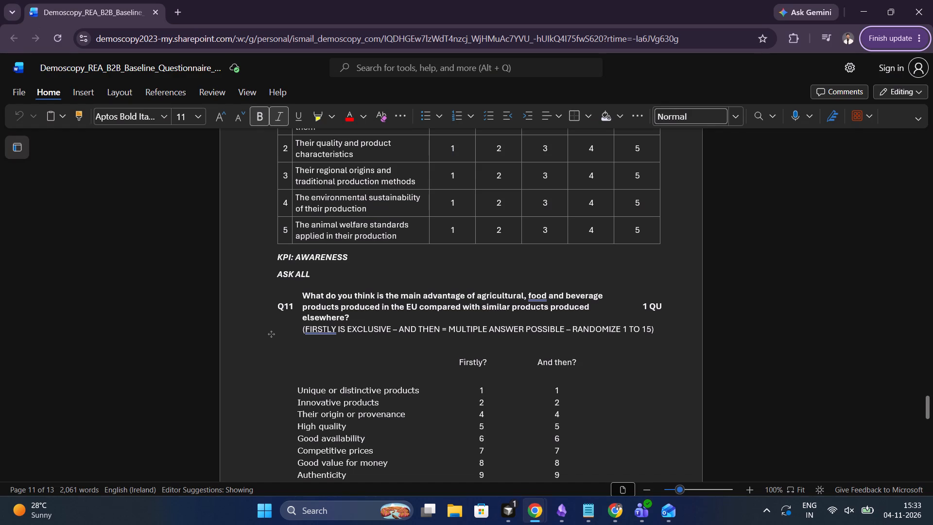
pyautogui.hotkey('alt', 'Tab')
pyautogui.hotkey('alt', 'Tab')
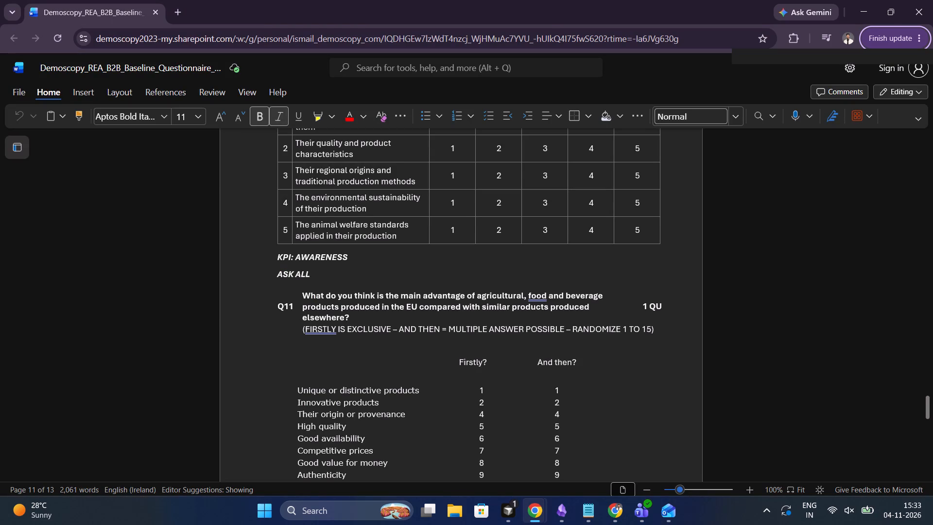
pyautogui.hotkey('alt', 'Tab')
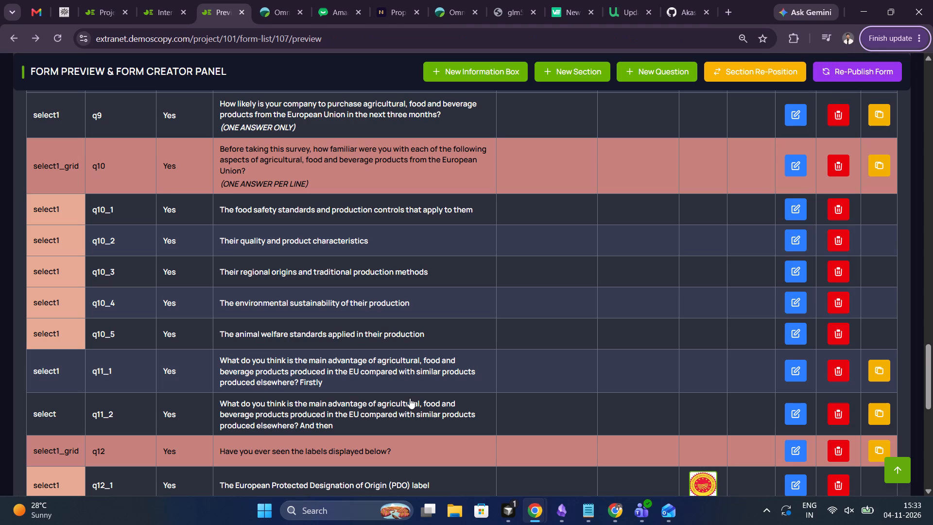
# Expand the answer options of q11_1 and q11_2 in the form preview and review both lists.
pyautogui.scroll(-3, 410, 398)
pyautogui.scroll(2, 410, 398)
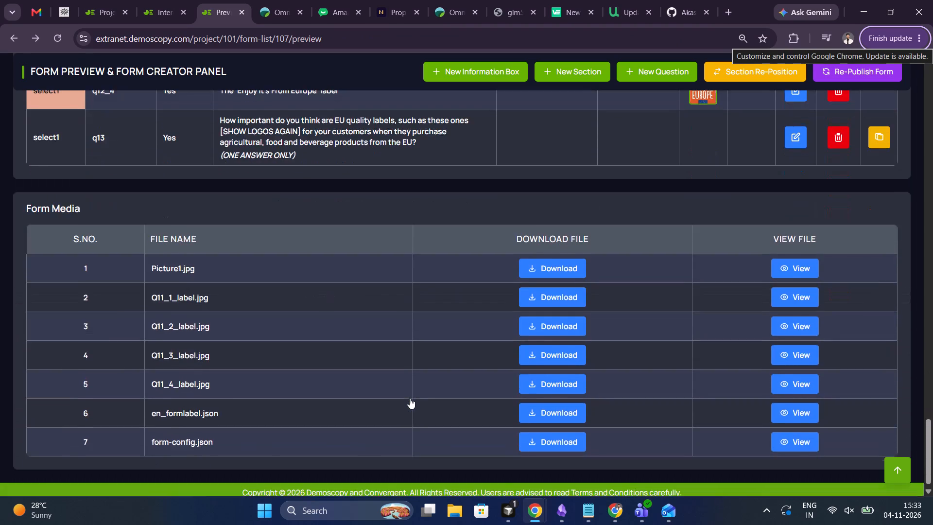
pyautogui.scroll(2, 410, 398)
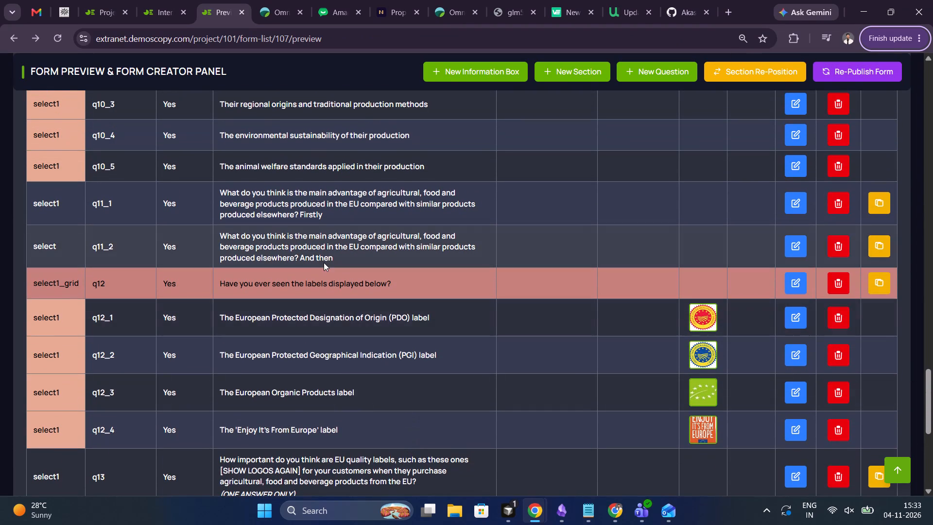
pyautogui.click(323, 261)
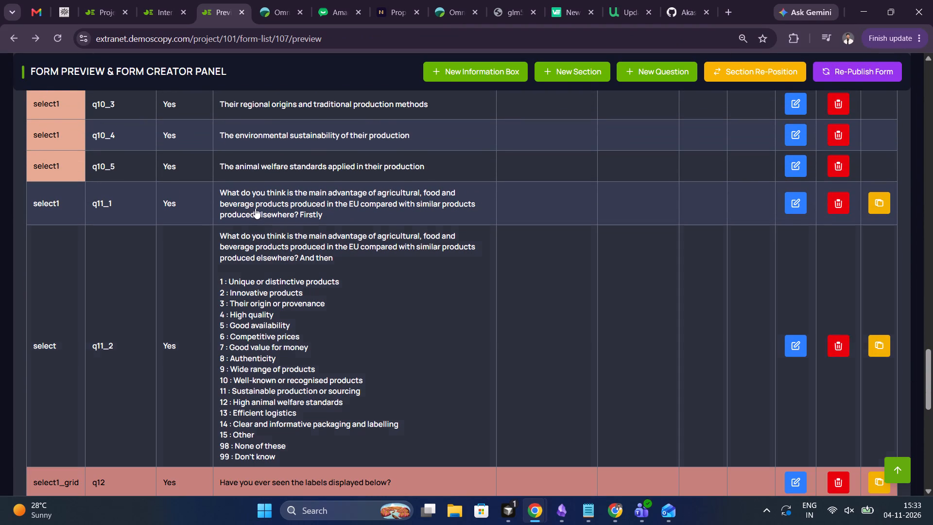
pyautogui.click(253, 209)
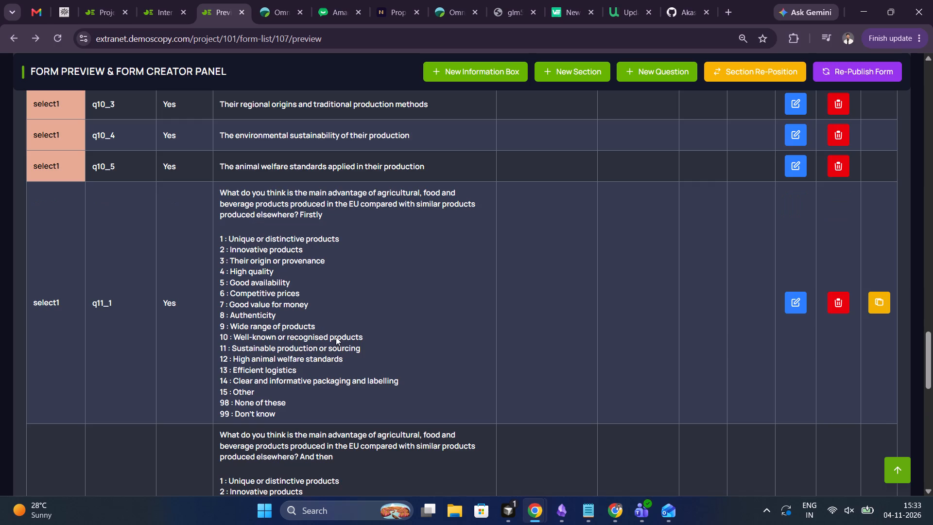
pyautogui.scroll(-2, 336, 337)
pyautogui.scroll(-1, 499, 385)
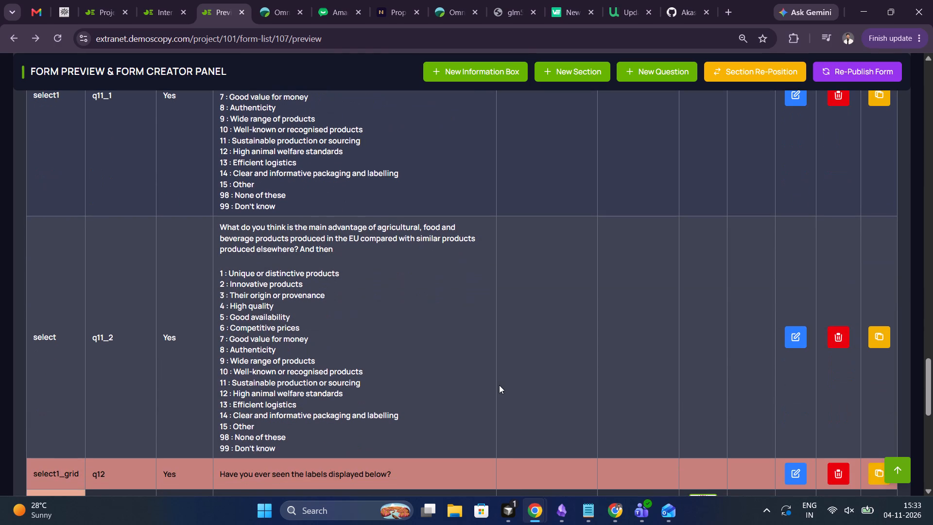
# Check q11_2's question details against the questionnaire's Q11 instruction on multiple answers and RANDOMIZE 1 TO 15.
pyautogui.click(795, 343)
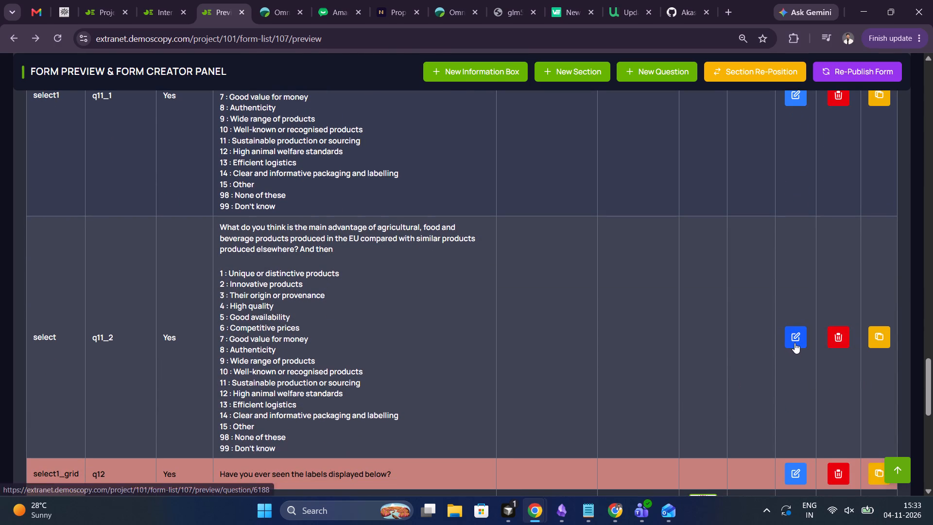
pyautogui.scroll(-4, 416, 381)
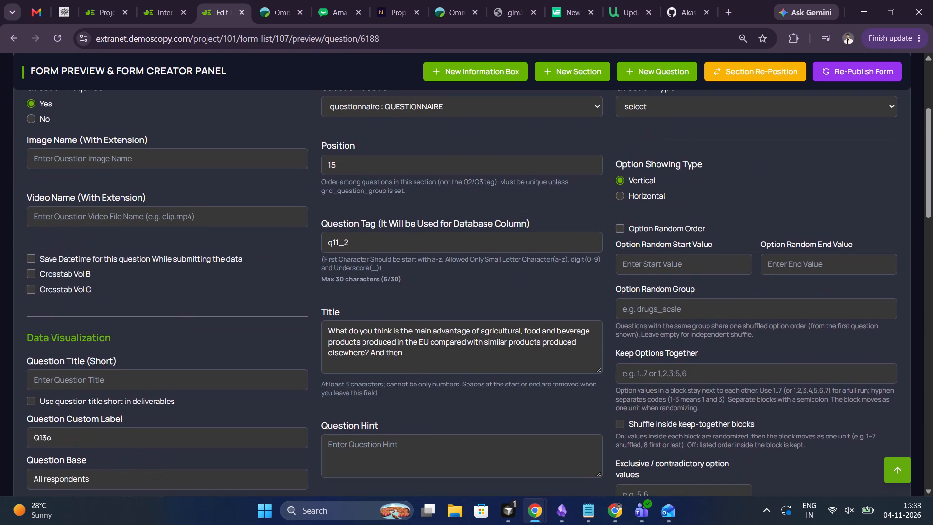
pyautogui.scroll(4, 416, 381)
pyautogui.hscroll(11, 416, 381)
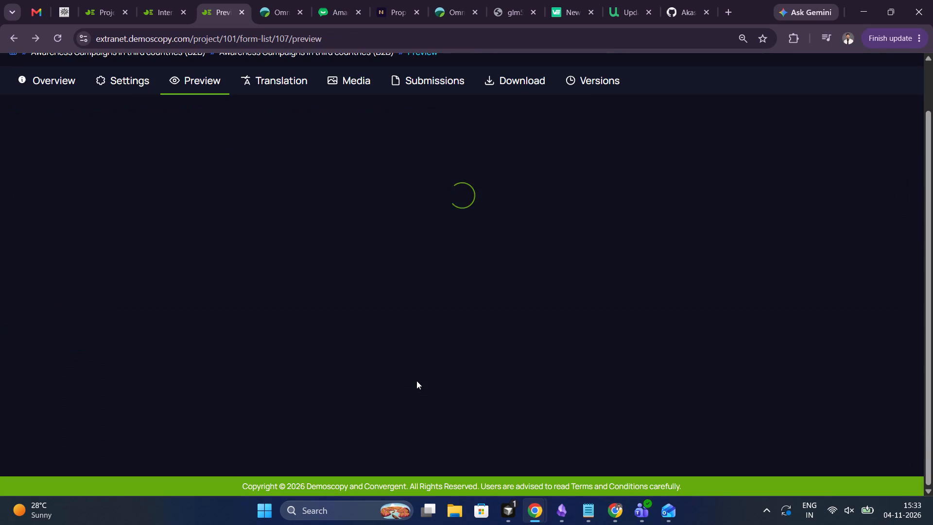
pyautogui.scroll(-11, 416, 381)
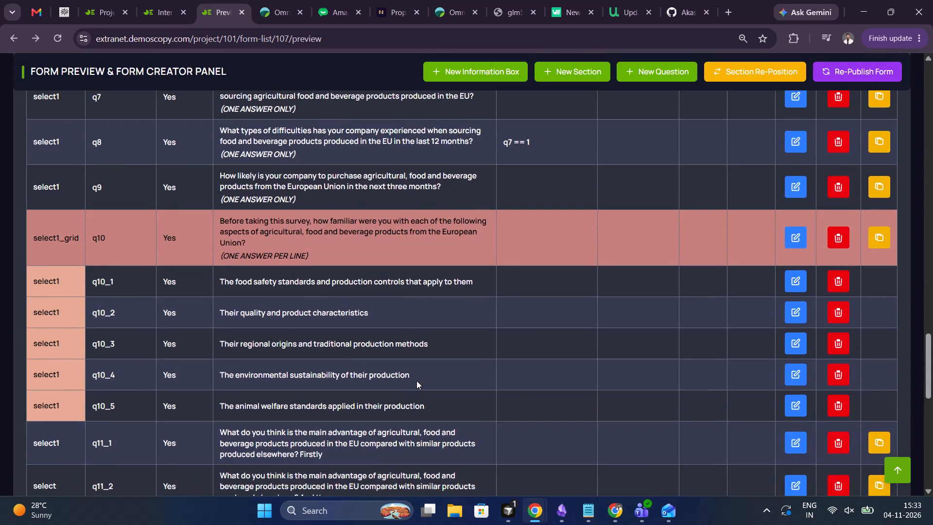
pyautogui.scroll(-4, 416, 381)
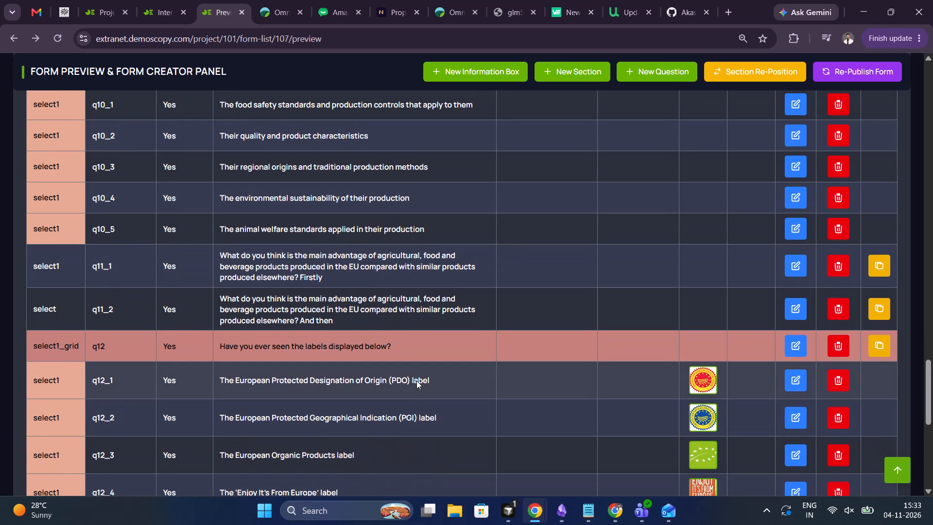
pyautogui.hotkey('alt', 'Tab')
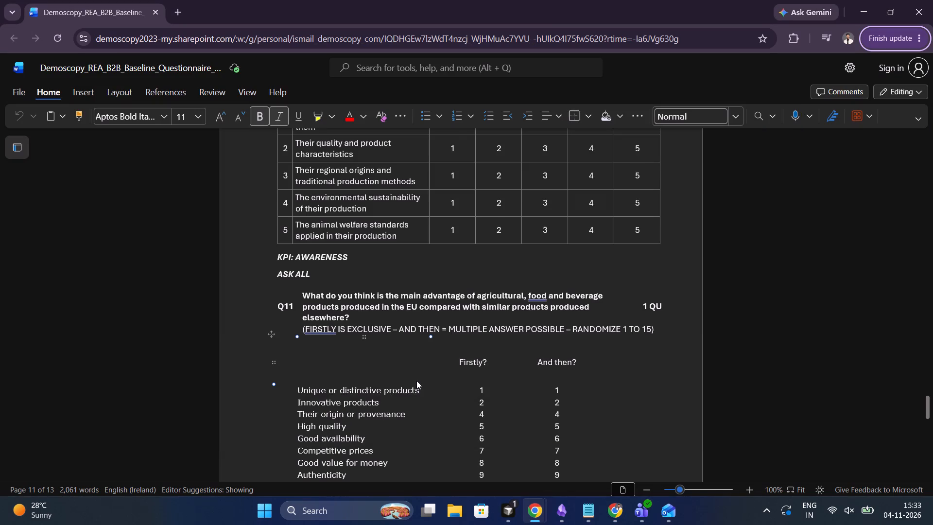
pyautogui.scroll(-1, 409, 378)
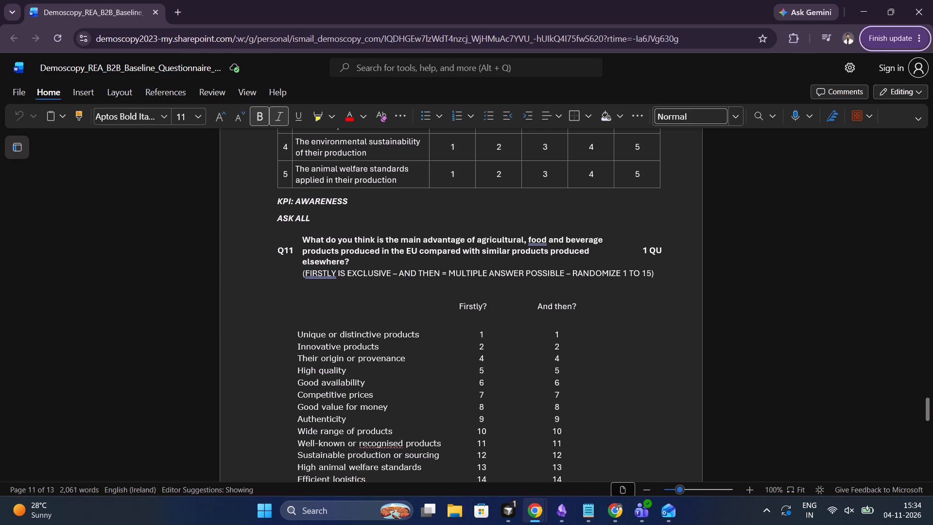
pyautogui.doubleClick(494, 275)
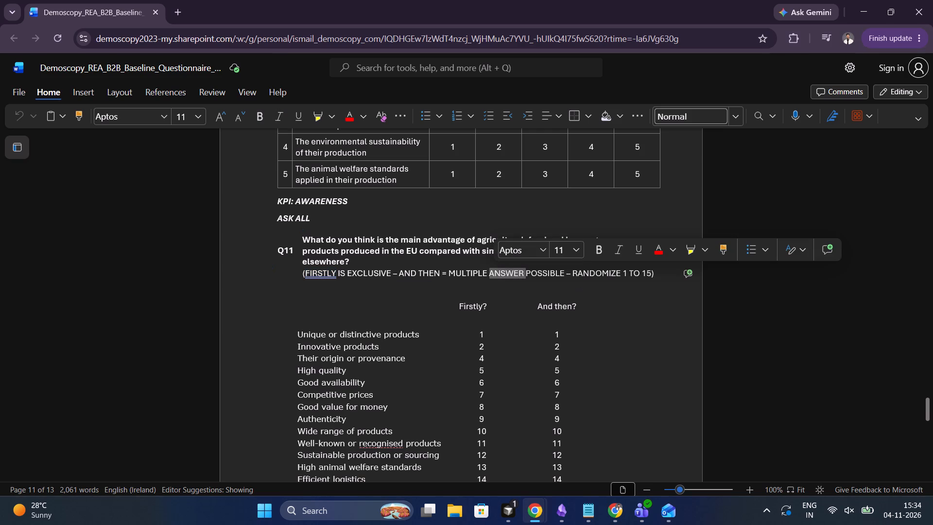
pyautogui.hotkey('alt', 'Tab')
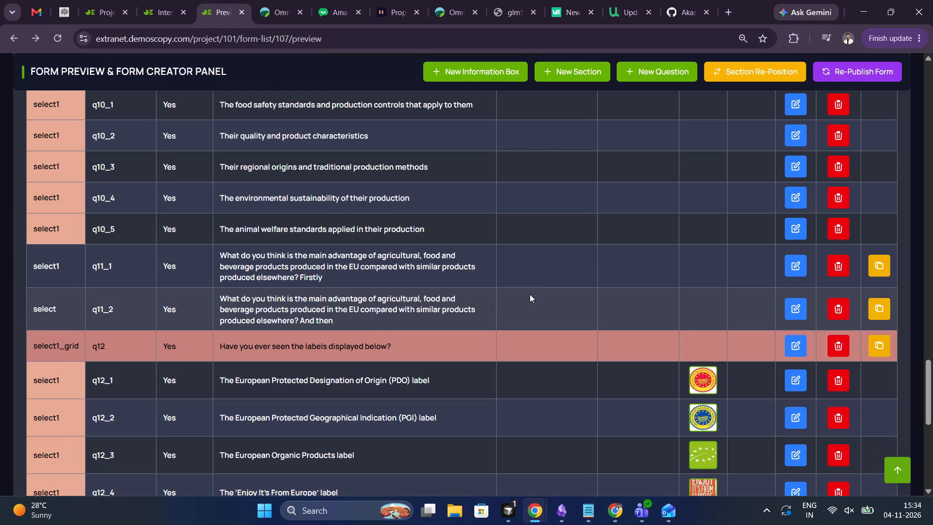
# Enable option random order for the q11_2 question with start value 1 and end value 15, and save it.
pyautogui.click(795, 306)
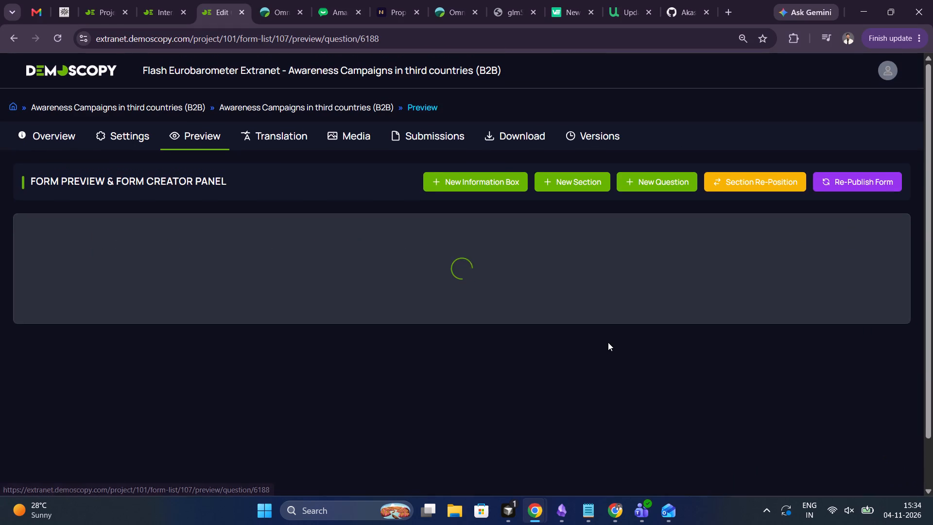
pyautogui.scroll(-4, 608, 342)
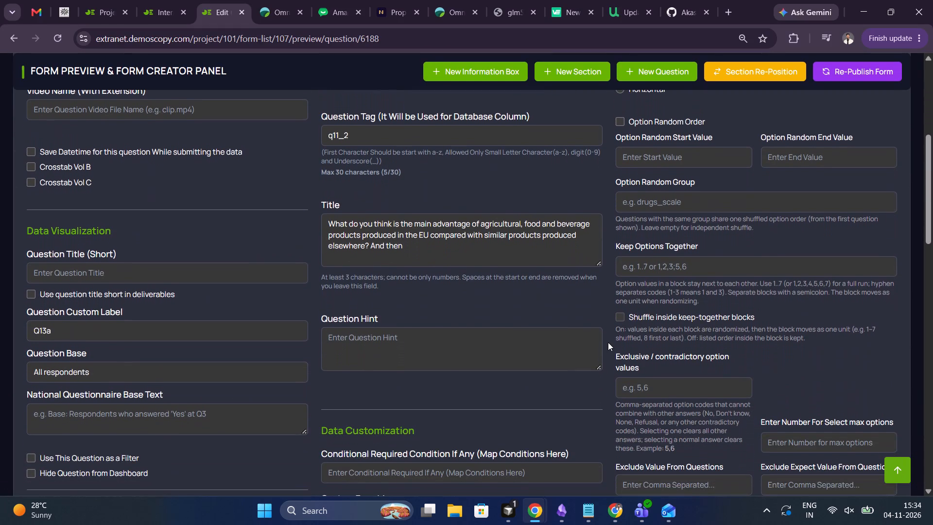
pyautogui.scroll(-2, 619, 340)
pyautogui.scroll(2, 619, 340)
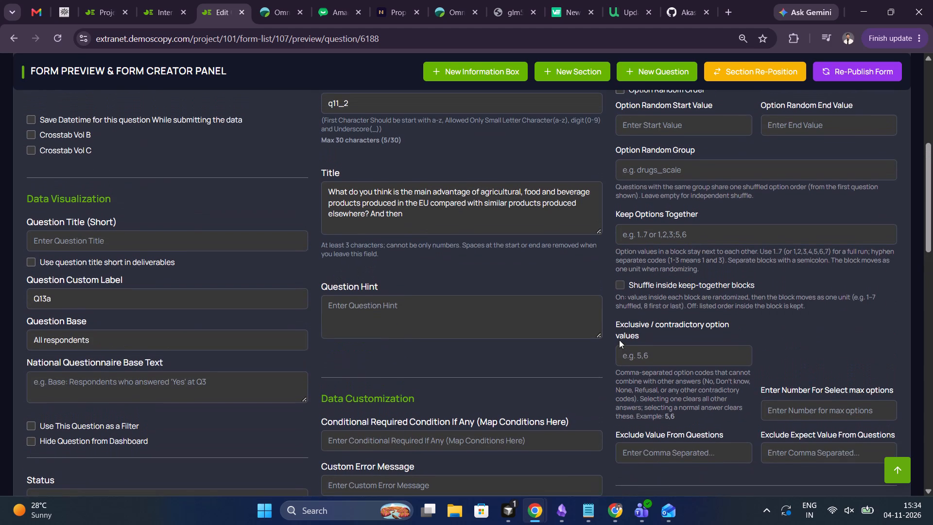
pyautogui.scroll(2, 619, 340)
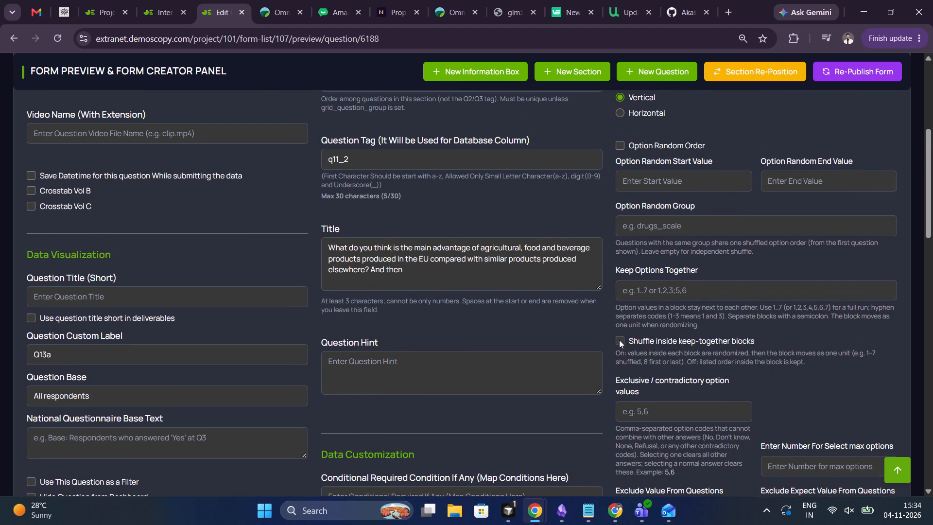
pyautogui.scroll(1, 619, 340)
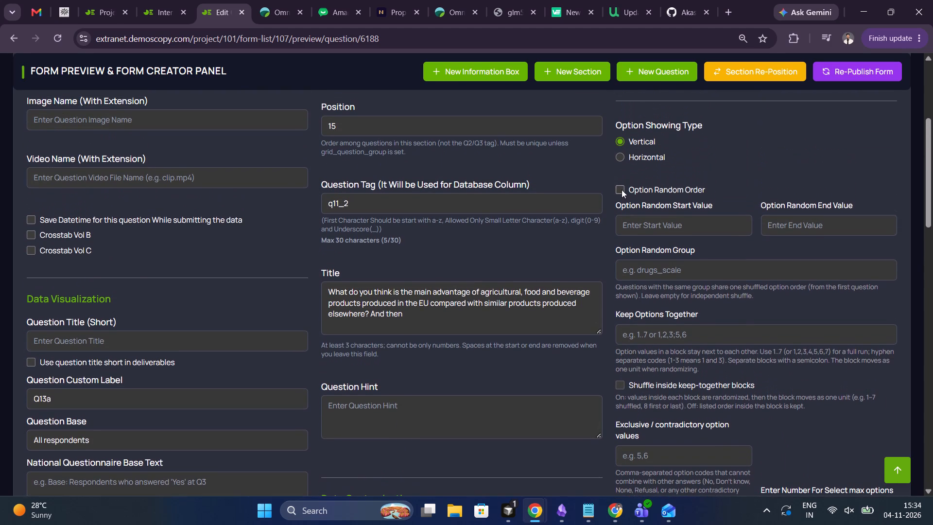
pyautogui.click(622, 190)
pyautogui.click(639, 223)
pyautogui.press('1')
pyautogui.click(795, 226)
pyautogui.press('1')
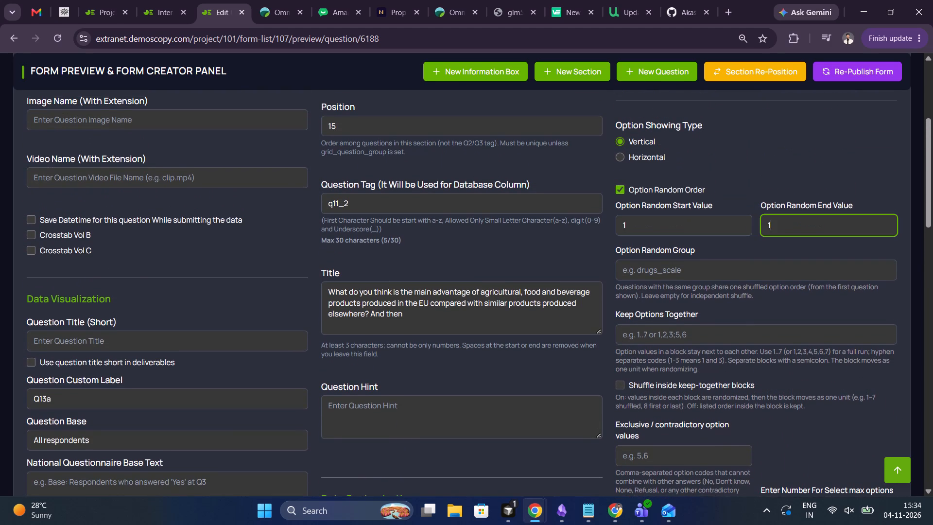
pyautogui.press('5')
pyautogui.scroll(-4, 729, 312)
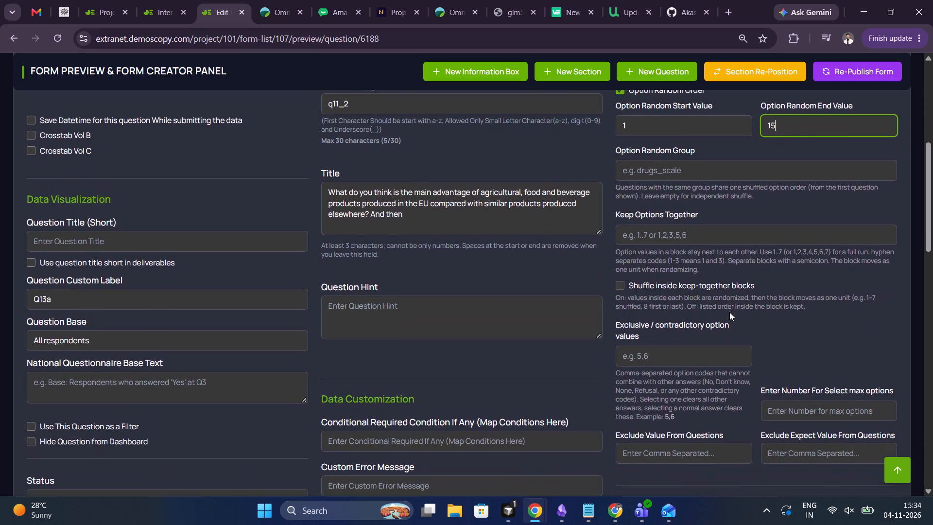
pyautogui.scroll(-4, 729, 312)
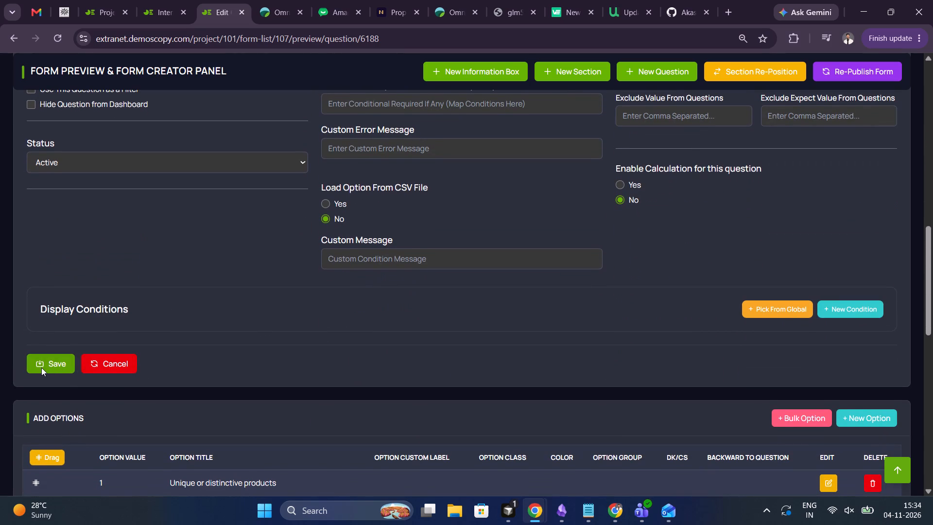
pyautogui.click(41, 368)
# Read the questionnaire's Q12 label recognition grid and its instruction ONE ANSWER PER LINE – ROTATE 1 to 4.
pyautogui.hotkey('alt', 'Tab')
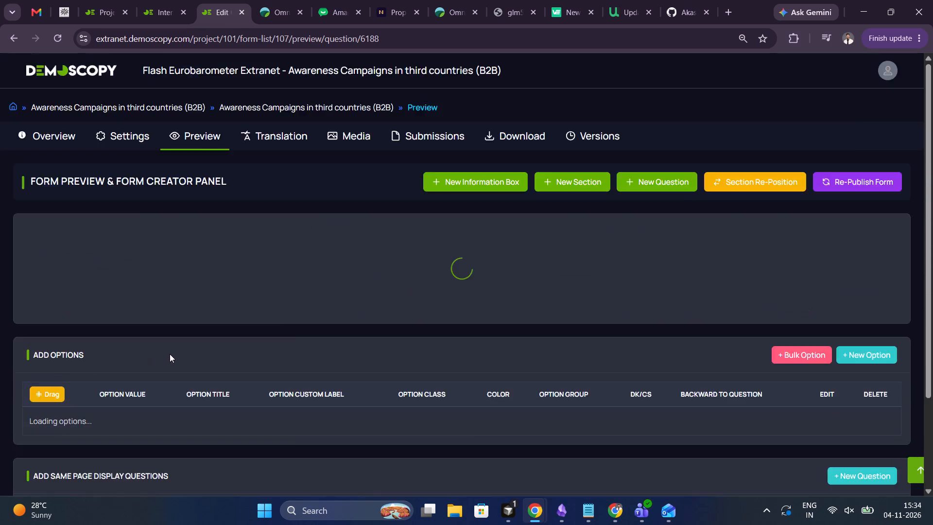
pyautogui.scroll(-5, 346, 376)
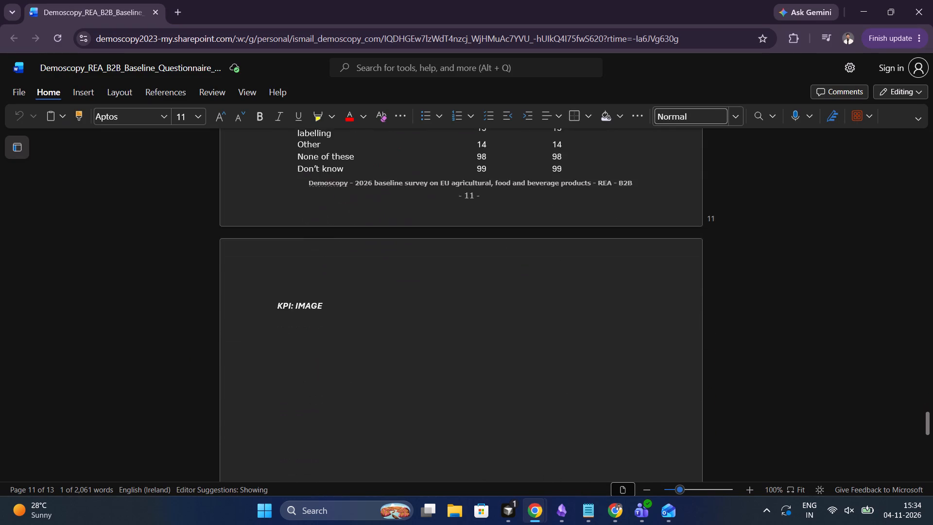
pyautogui.scroll(-5, 346, 376)
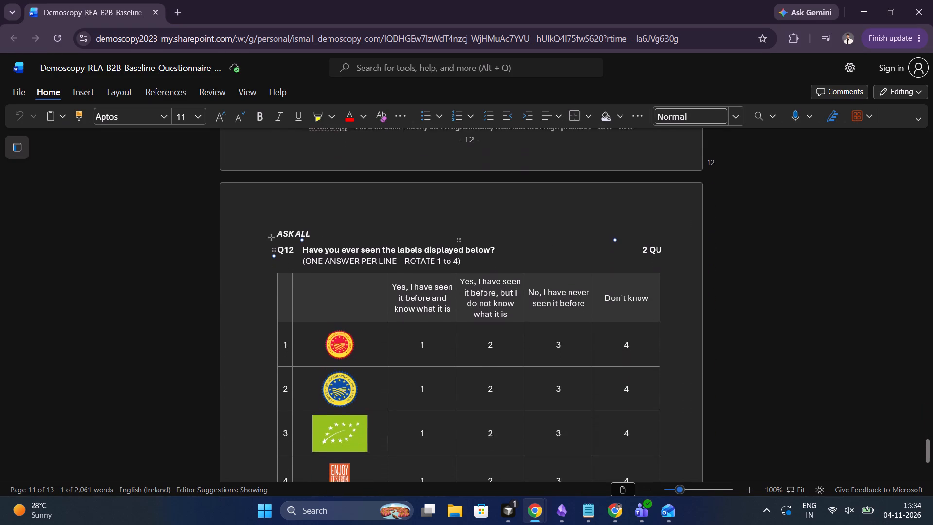
pyautogui.scroll(-2, 346, 376)
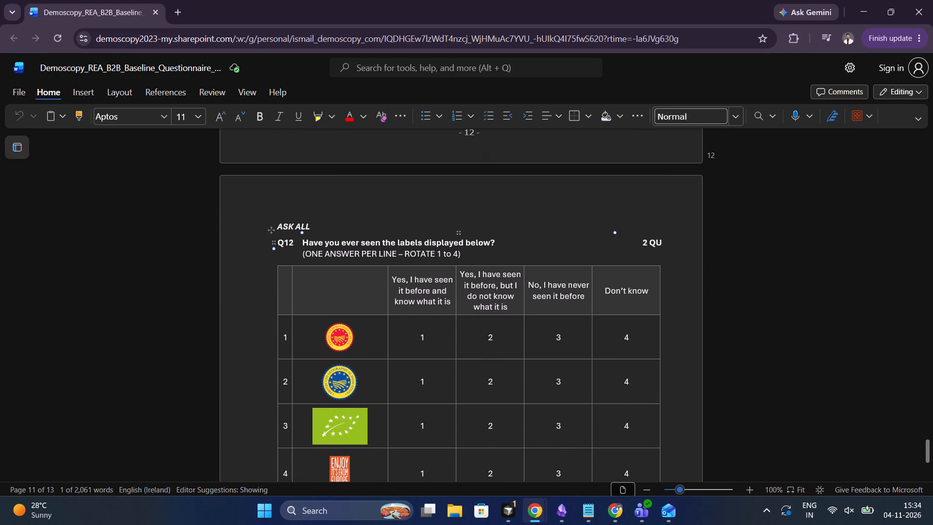
pyautogui.scroll(-1, 346, 376)
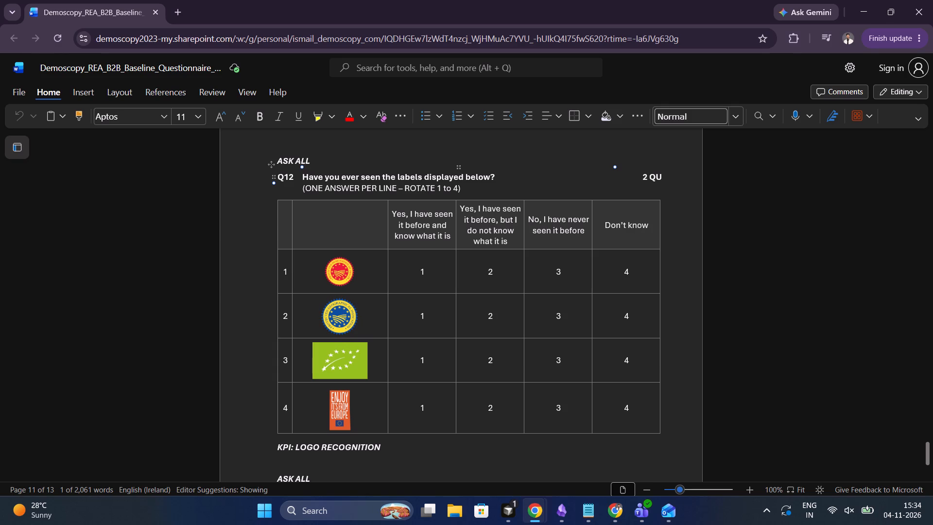
# Open the q12 grid question from the form preview and check its randomization settings against the questionnaire's rotation instruction.
pyautogui.hotkey('alt', 'Tab')
pyautogui.click(397, 393)
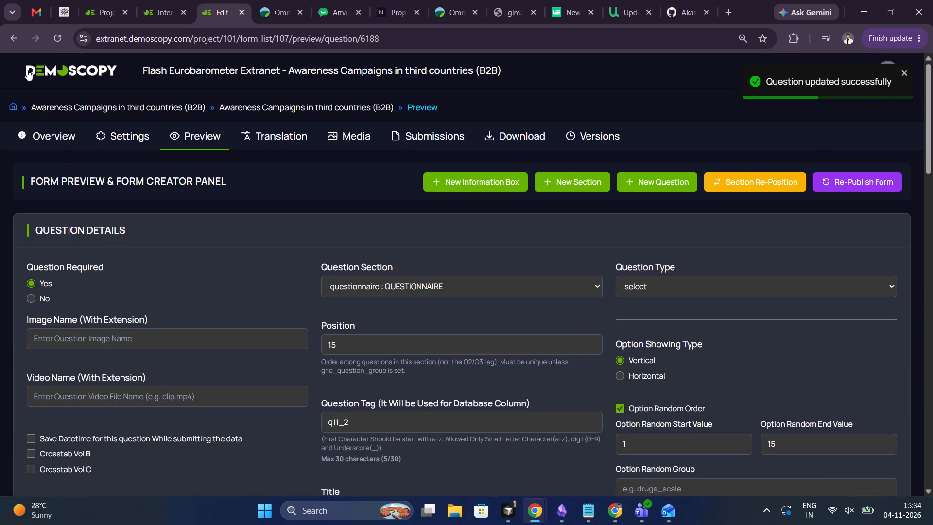
pyautogui.hscroll(4, 235, 199)
pyautogui.scroll(-2, 341, 341)
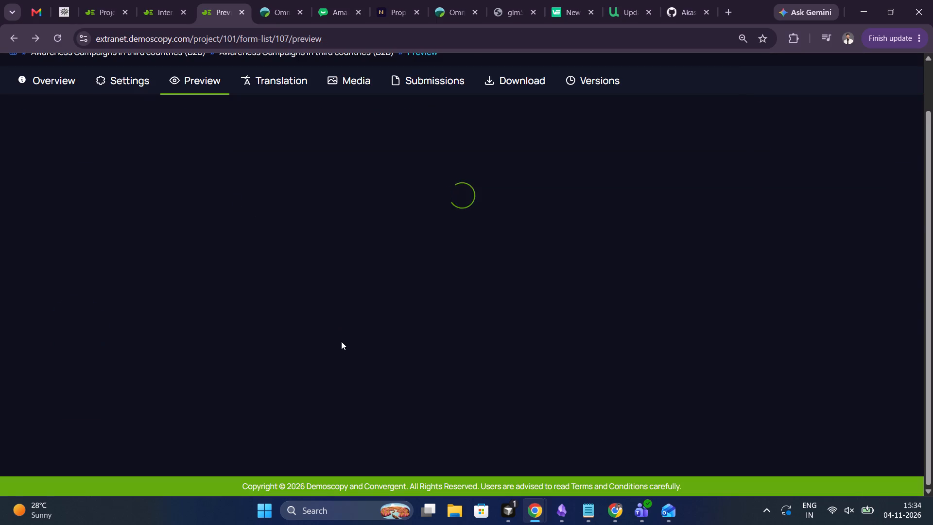
pyautogui.scroll(-9, 341, 341)
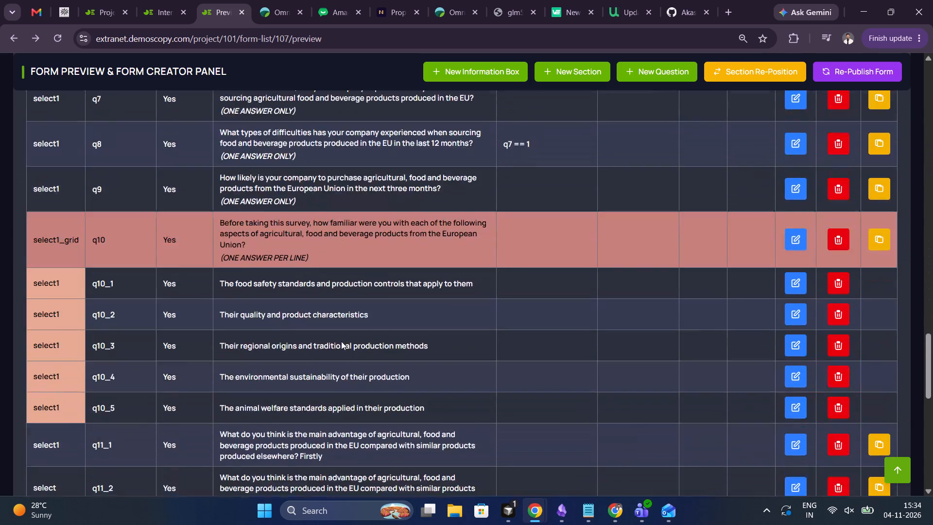
pyautogui.scroll(-4, 341, 341)
pyautogui.click(791, 315)
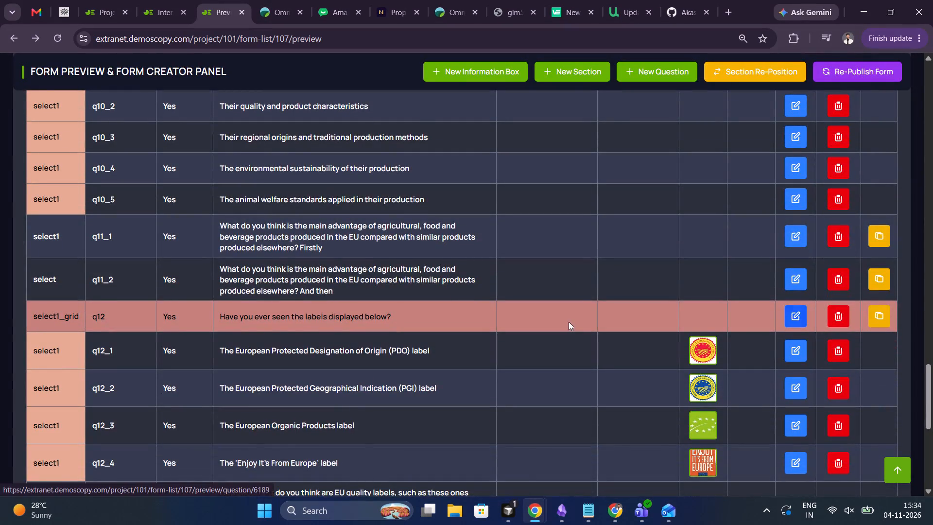
pyautogui.scroll(-2, 566, 324)
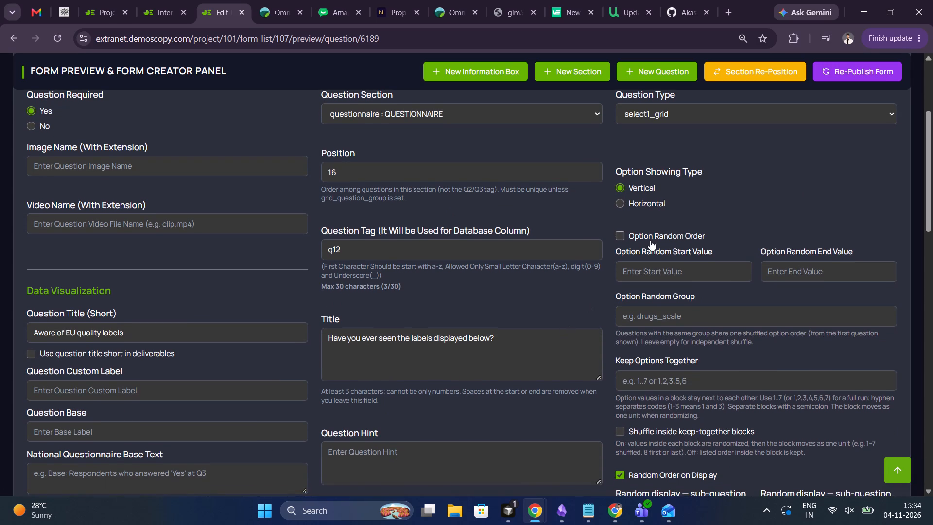
pyautogui.scroll(-3, 595, 335)
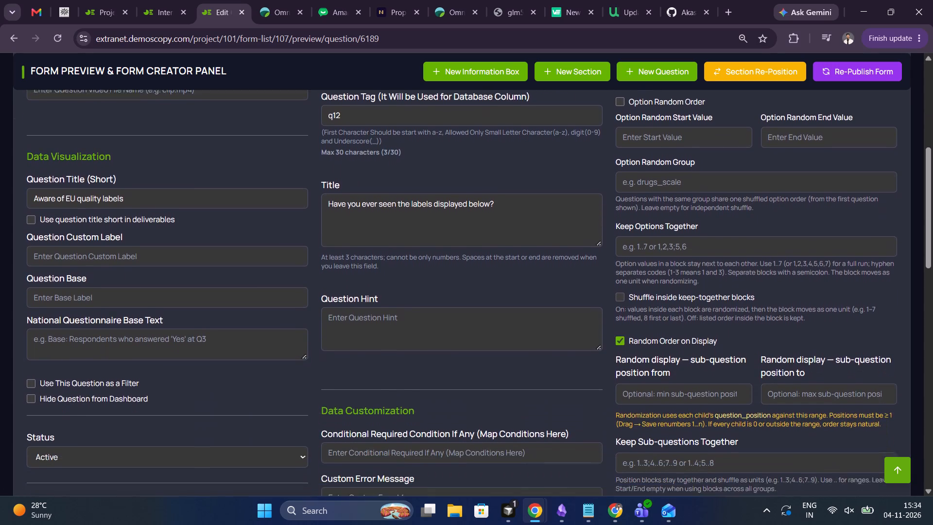
pyautogui.scroll(-1, 595, 335)
# Review the questionnaire's Q13 on the importance of EU quality labels and its answer options, through to the document's end.
pyautogui.hotkey('alt', 'Tab')
pyautogui.scroll(-3, 346, 438)
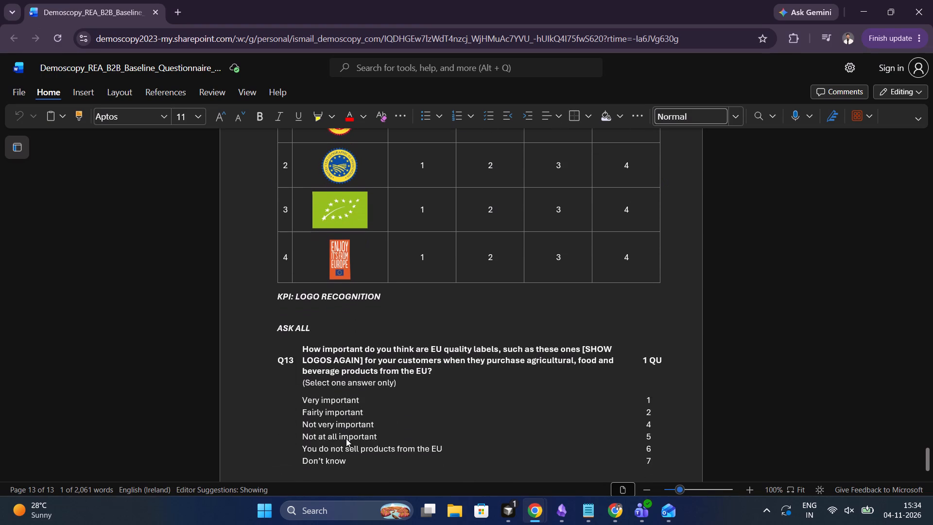
pyautogui.scroll(-2, 346, 438)
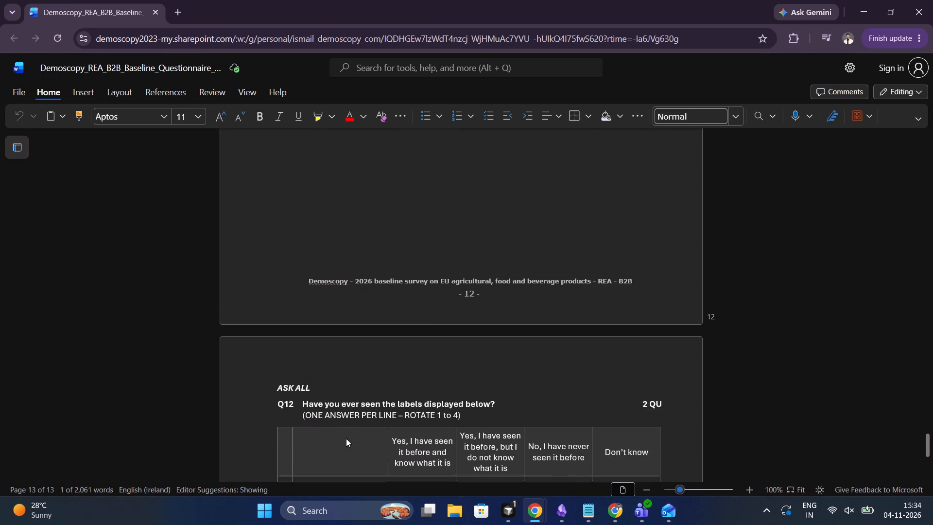
pyautogui.scroll(-1, 346, 438)
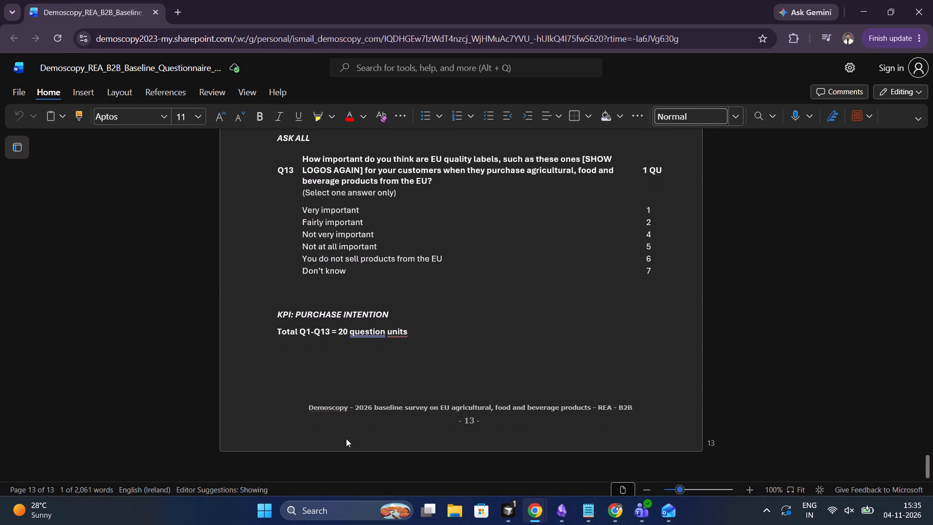
pyautogui.scroll(-3, 346, 438)
# Re-publish the B2B awareness campaigns form.
pyautogui.hotkey('alt', 'Tab')
pyautogui.scroll(6, 470, 316)
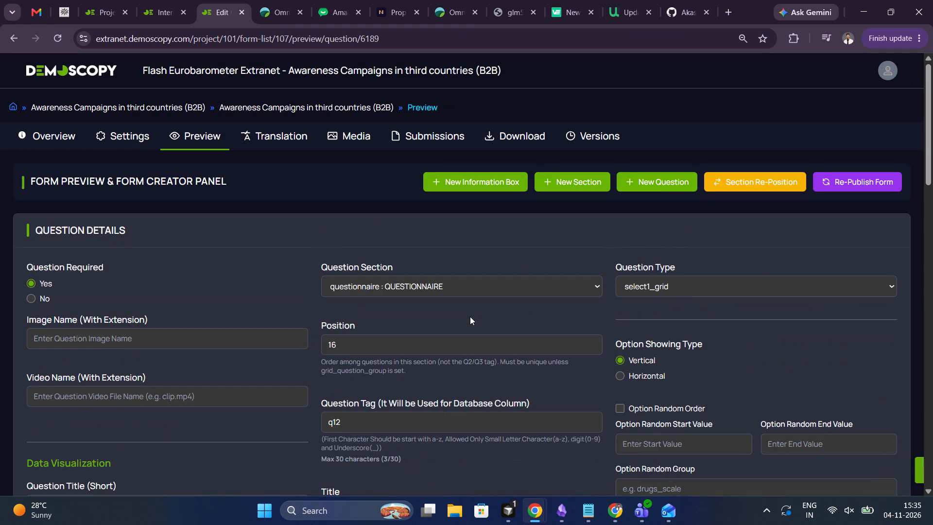
pyautogui.scroll(2, 470, 316)
pyautogui.click(840, 188)
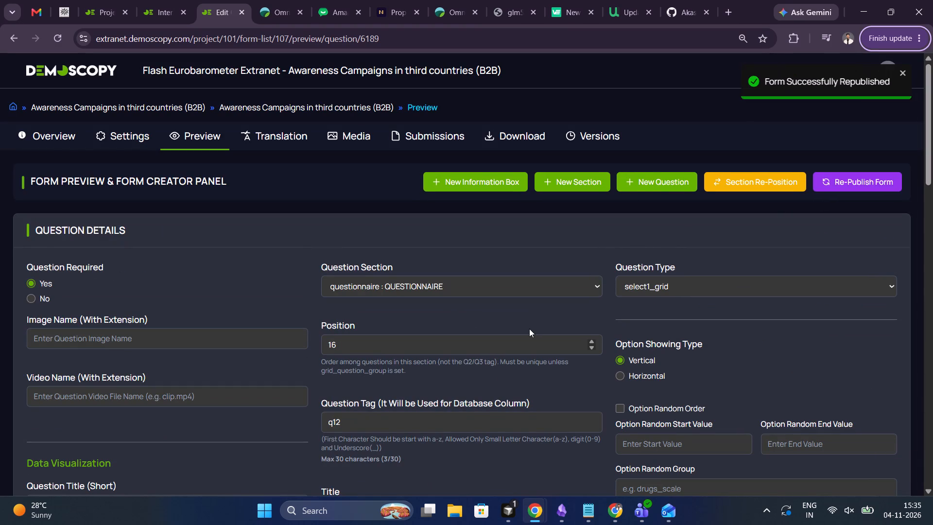
# Go back to the questionnaire's first page, examine its target and company profile introduction, and return to the form's q12 details.
pyautogui.hotkey('alt', 'Tab')
pyautogui.scroll(16, 459, 292)
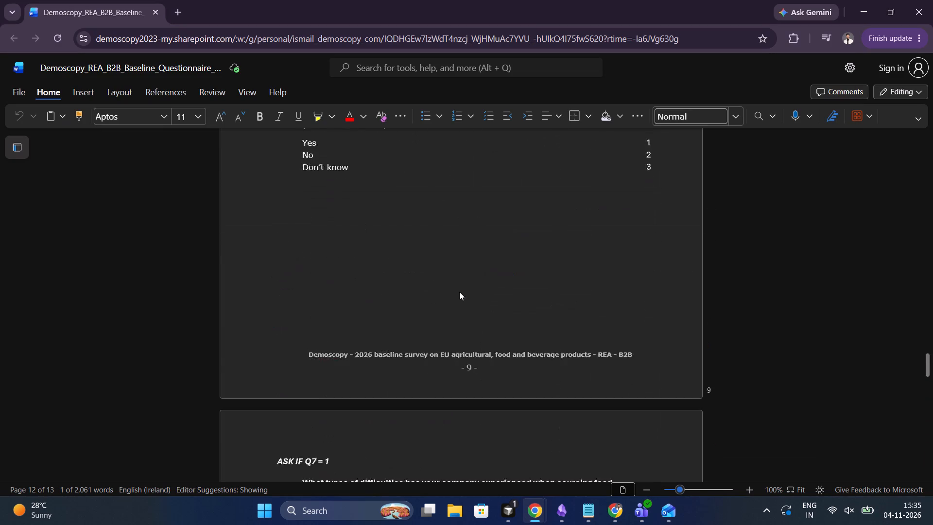
pyautogui.scroll(11, 459, 292)
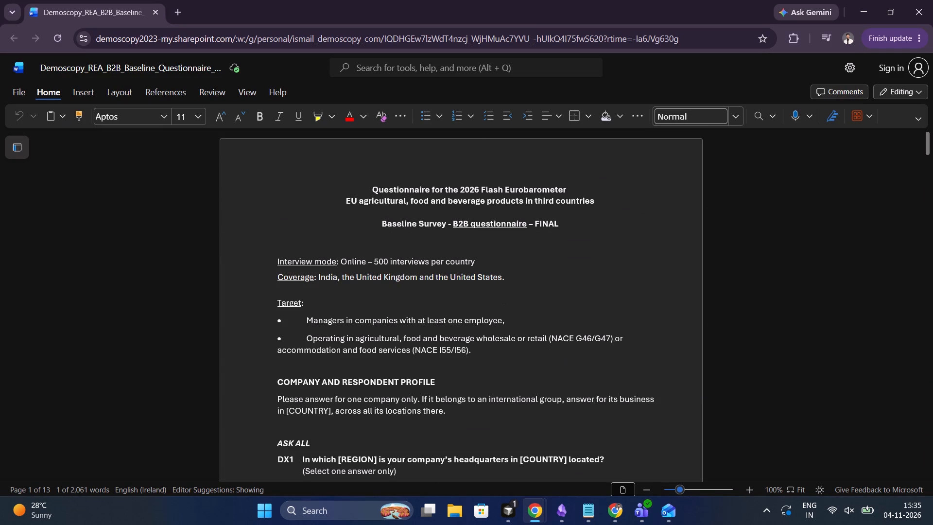
pyautogui.hotkey('alt', 'Tab')
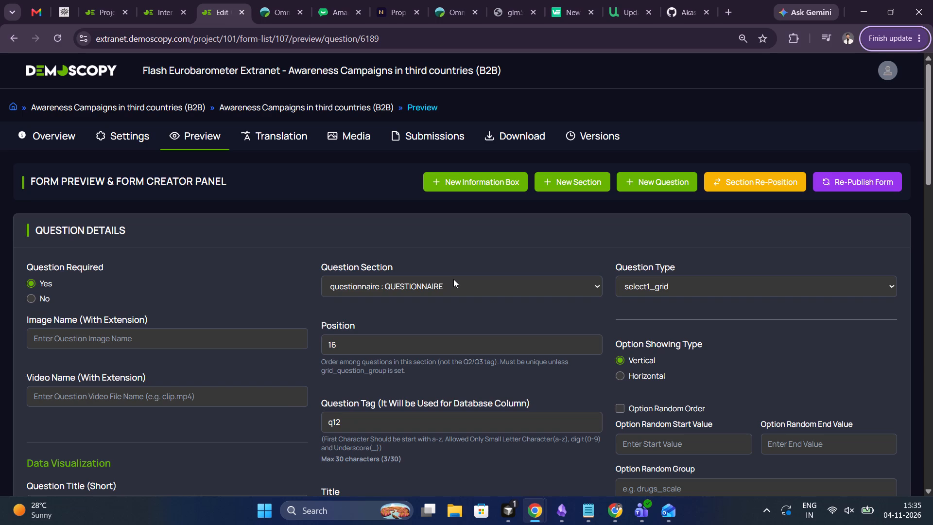
# Switch to the B2B baseline questionnaire document and close it.
pyautogui.hotkey('alt', 'Tab')
pyautogui.hotkey('alt', 'Tab')
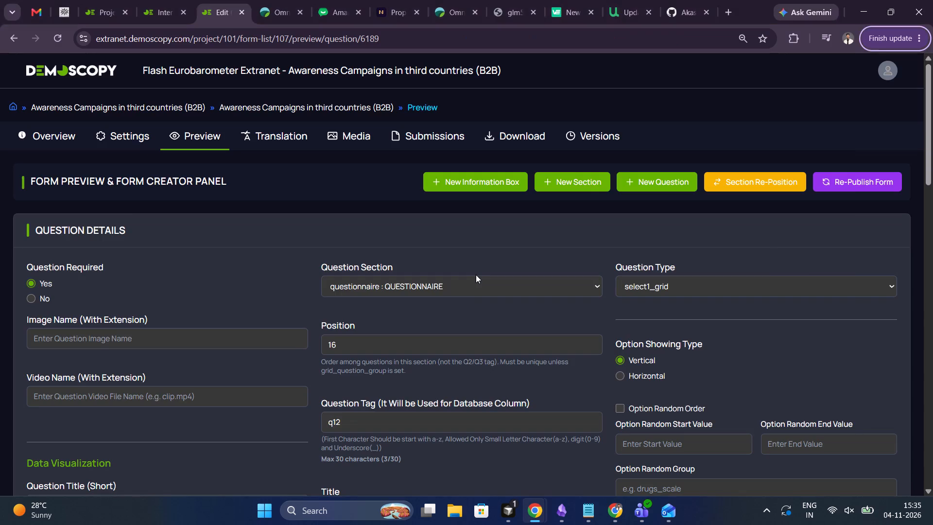
pyautogui.hotkey('alt', 'Tab')
pyautogui.click(156, 13)
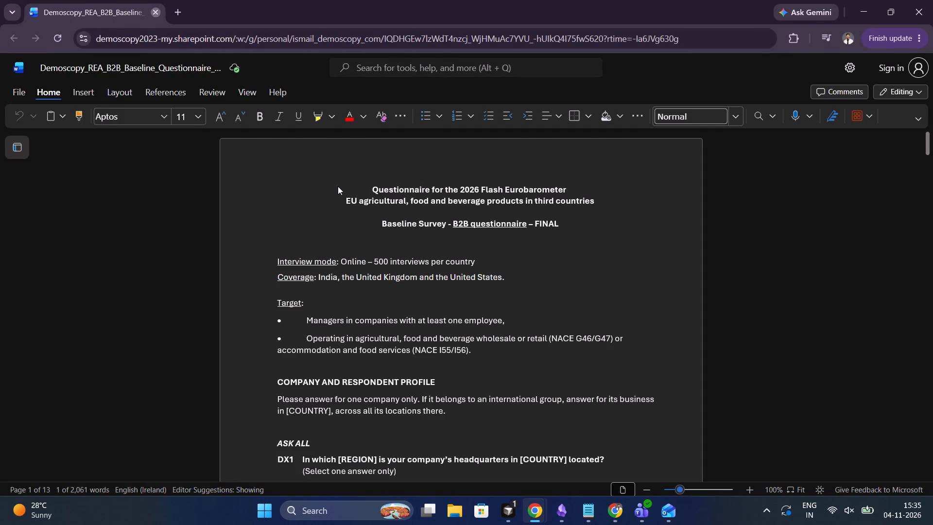
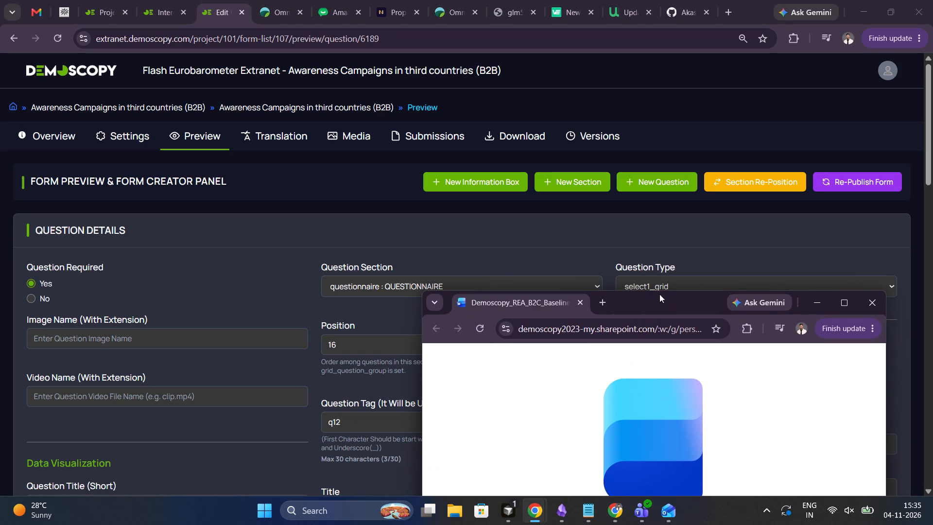
# Maximize the B2C baseline questionnaire document's window, then switch back to the B2B form's q12 question details.
pyautogui.click(846, 302)
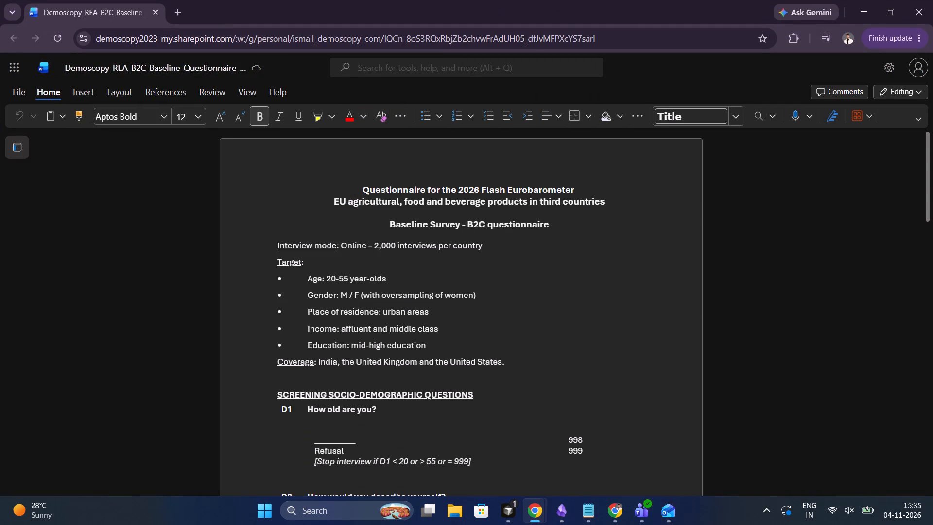
pyautogui.hotkey('alt', 'Tab')
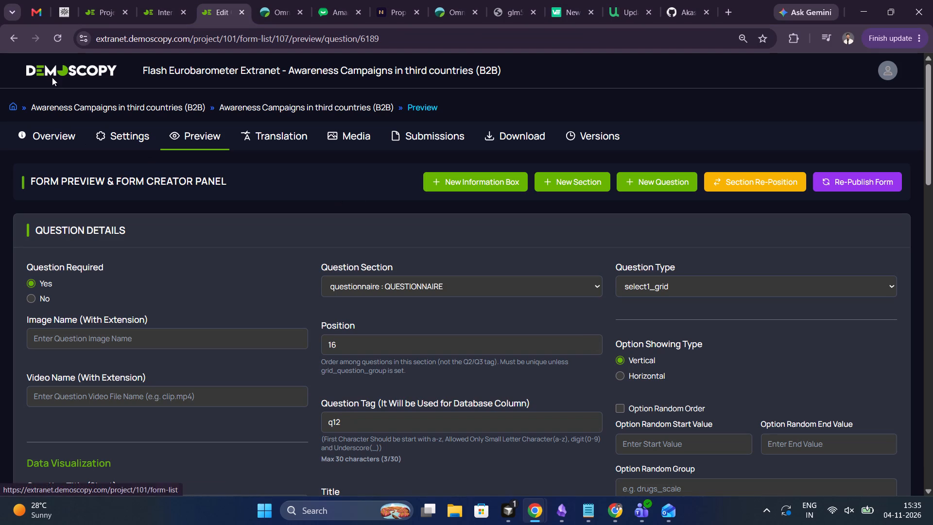
# Open the Awareness Campaigns in third countries (GP) form from that project's form list.
pyautogui.click(65, 77)
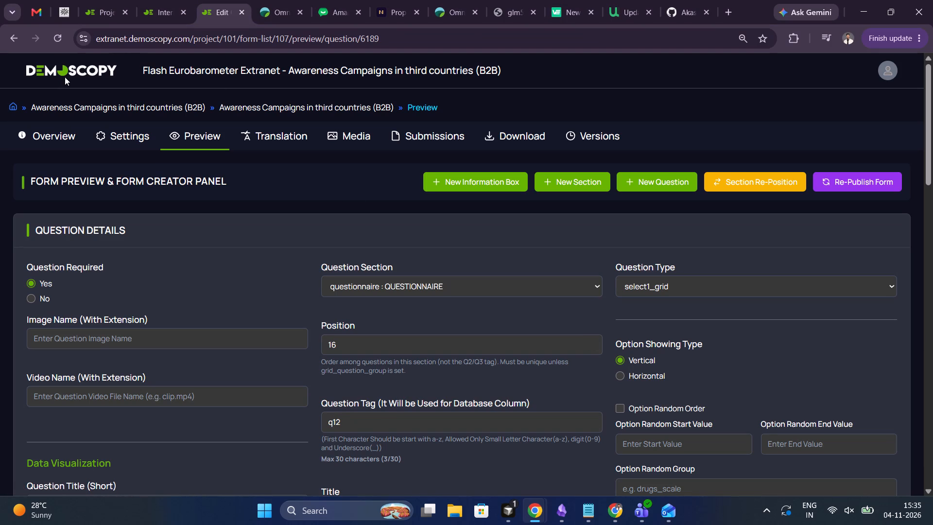
pyautogui.click(66, 72)
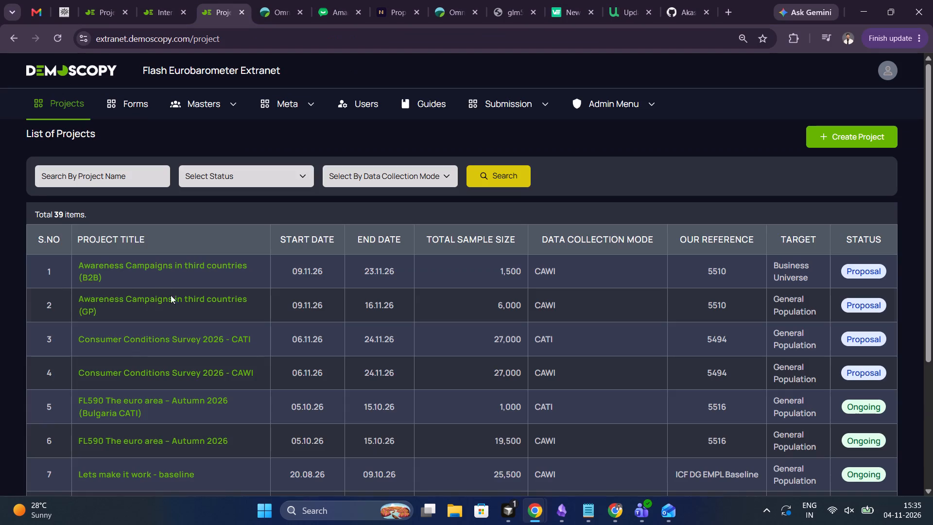
pyautogui.click(132, 299)
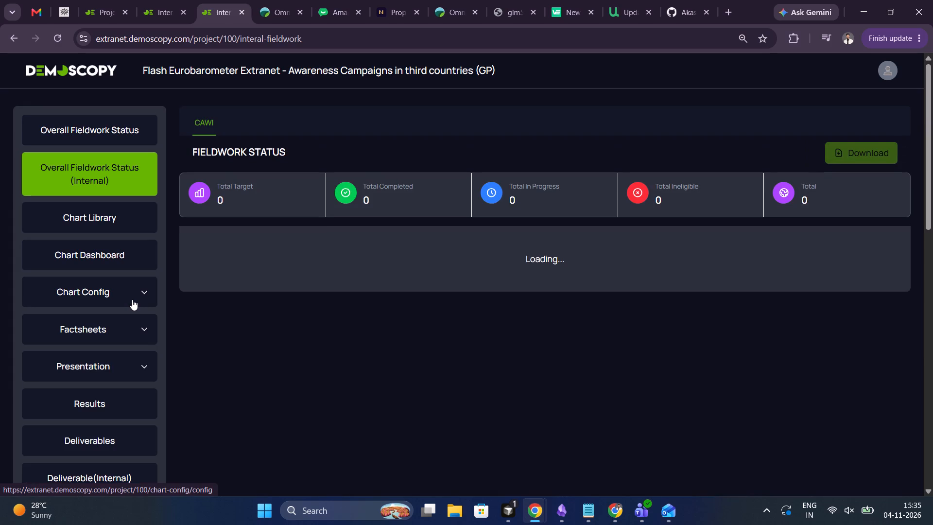
pyautogui.scroll(-2, 113, 356)
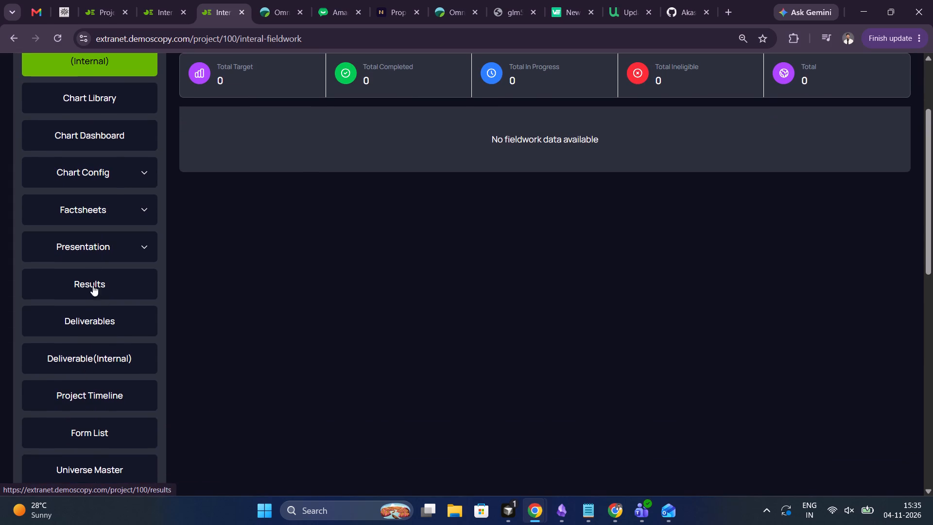
pyautogui.click(98, 434)
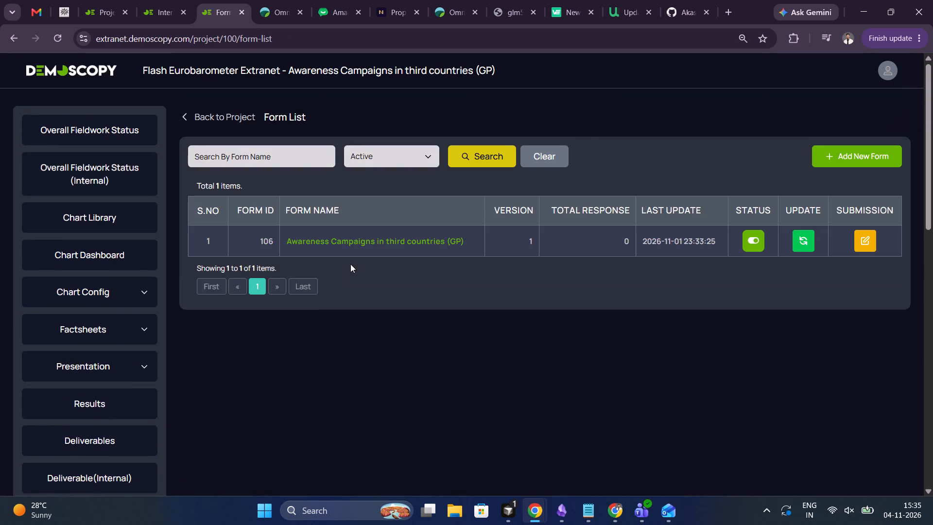
pyautogui.click(337, 242)
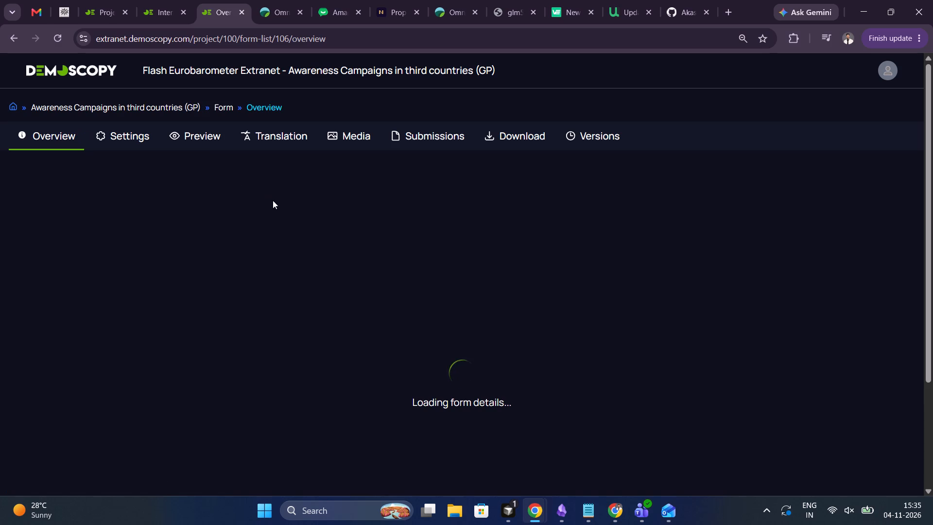
pyautogui.click(114, 140)
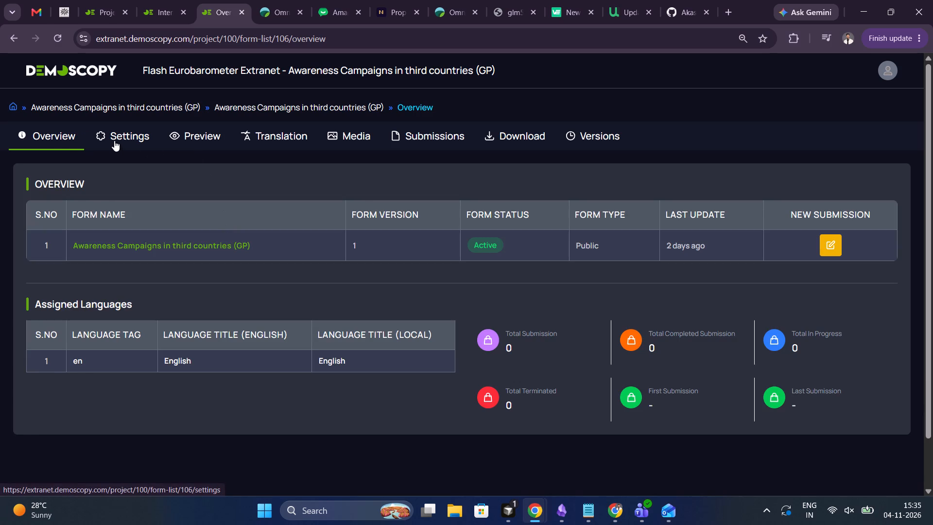
pyautogui.click(75, 339)
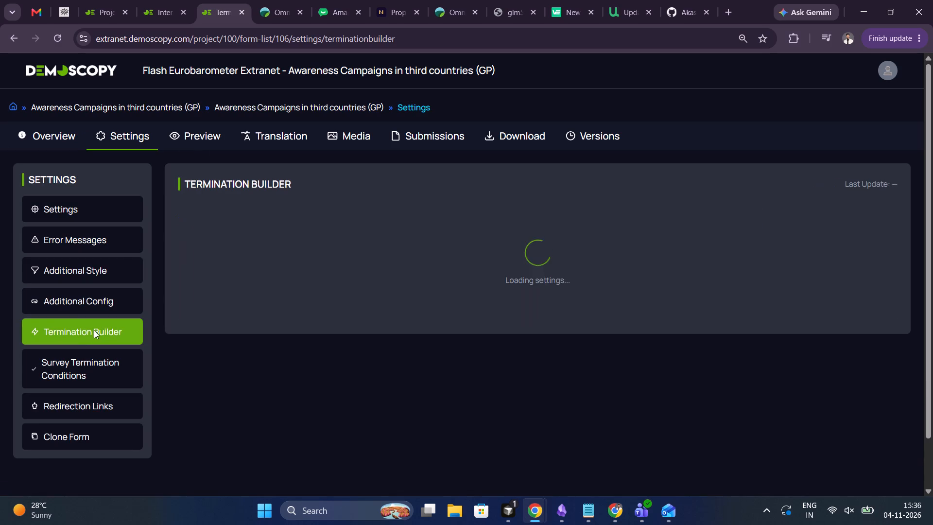
pyautogui.click(71, 304)
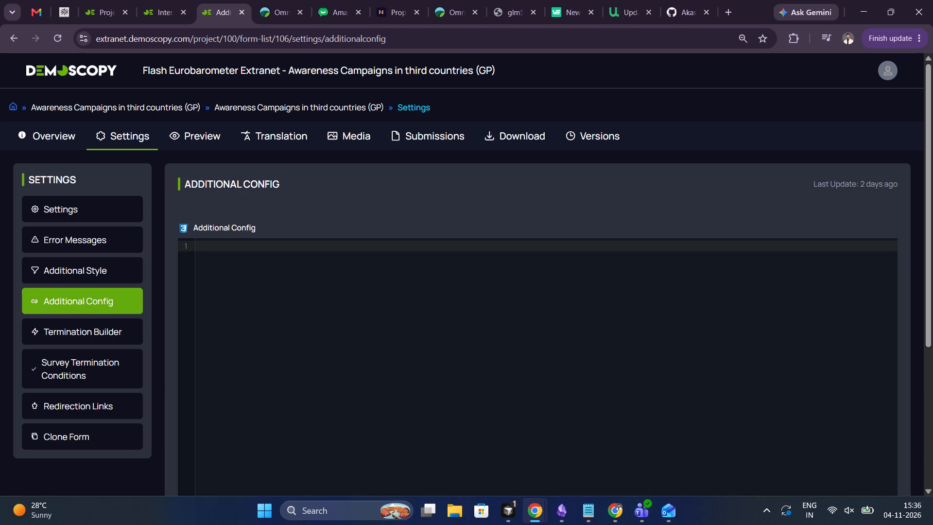
pyautogui.click(279, 335)
pyautogui.hotkey('ctrl', 'v')
pyautogui.scroll(5, 279, 335)
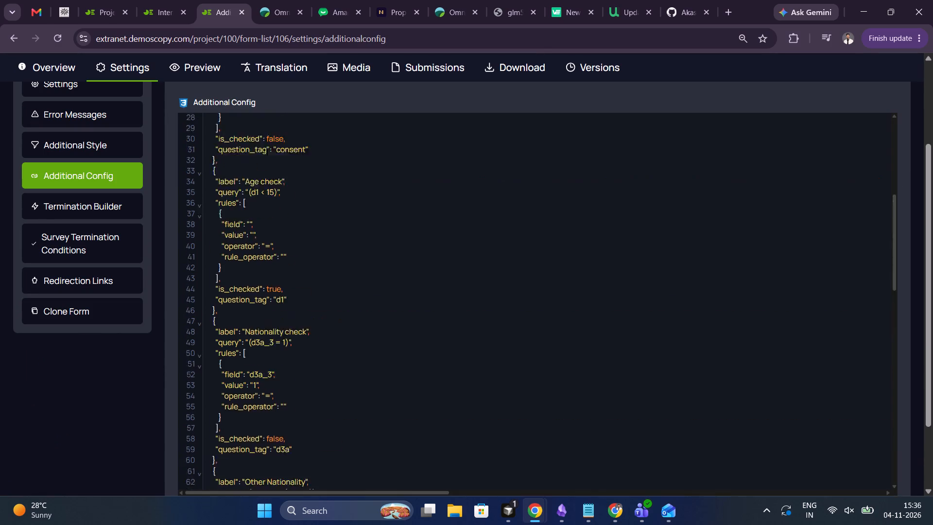
pyautogui.scroll(2, 279, 335)
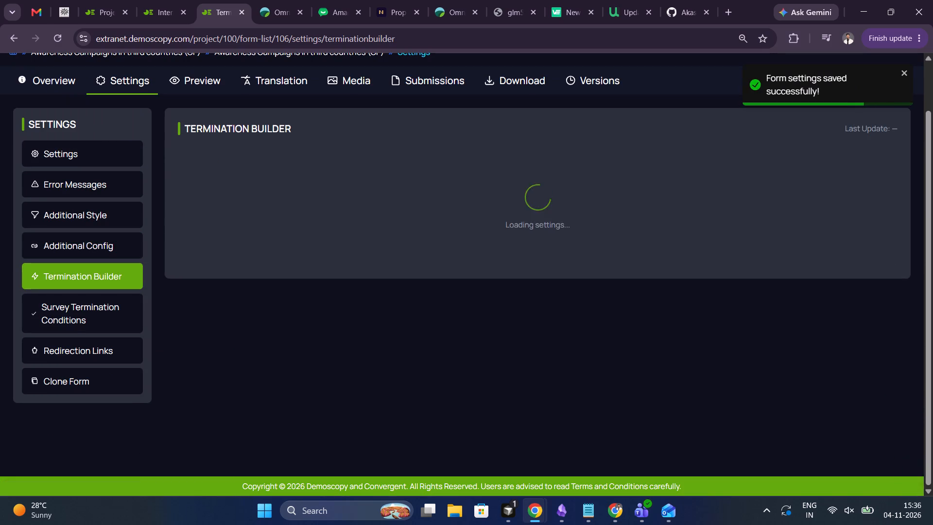
pyautogui.click(78, 310)
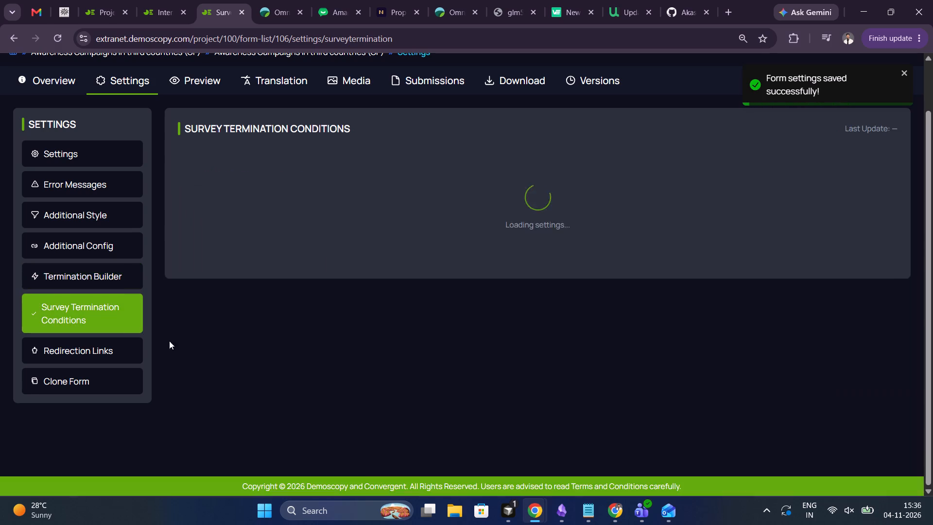
pyautogui.click(62, 280)
pyautogui.click(100, 326)
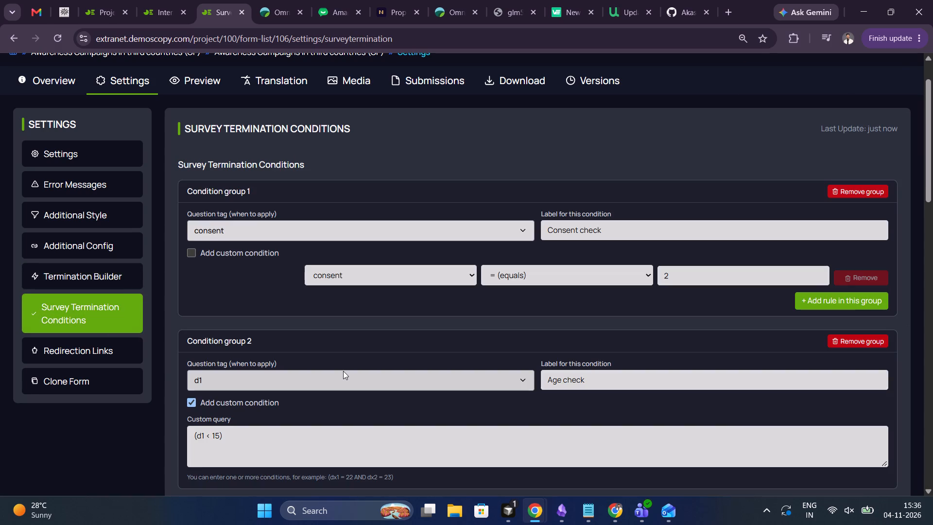
pyautogui.hotkey('alt', 'Tab')
pyautogui.scroll(-2, 466, 402)
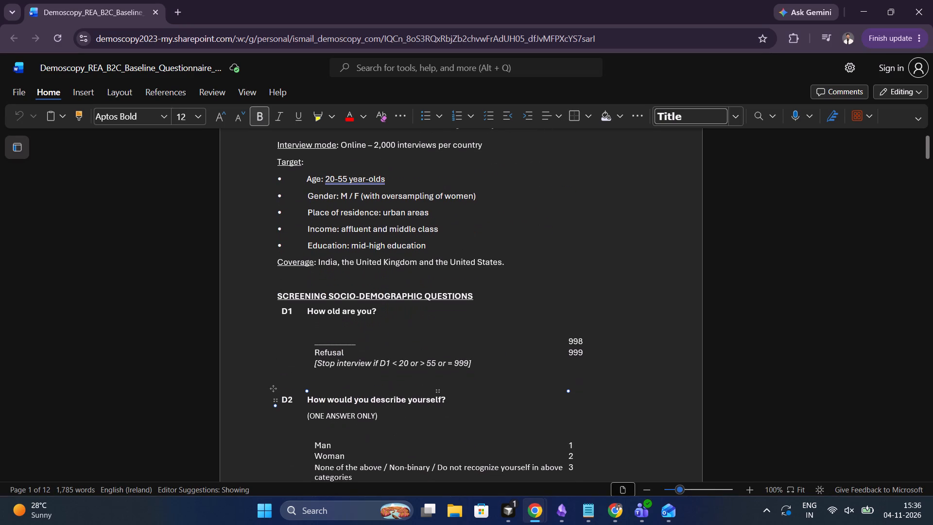
pyautogui.hotkey('alt', 'Tab')
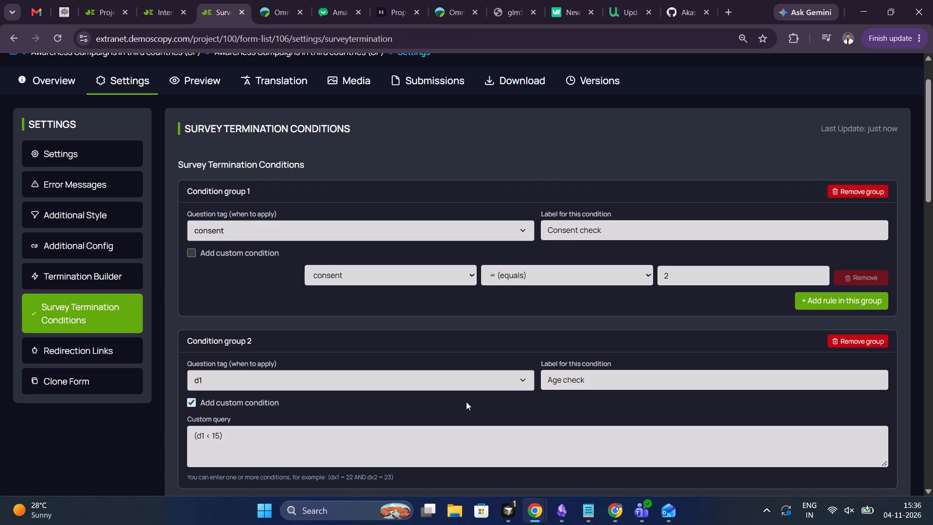
pyautogui.hotkey('alt', 'Tab')
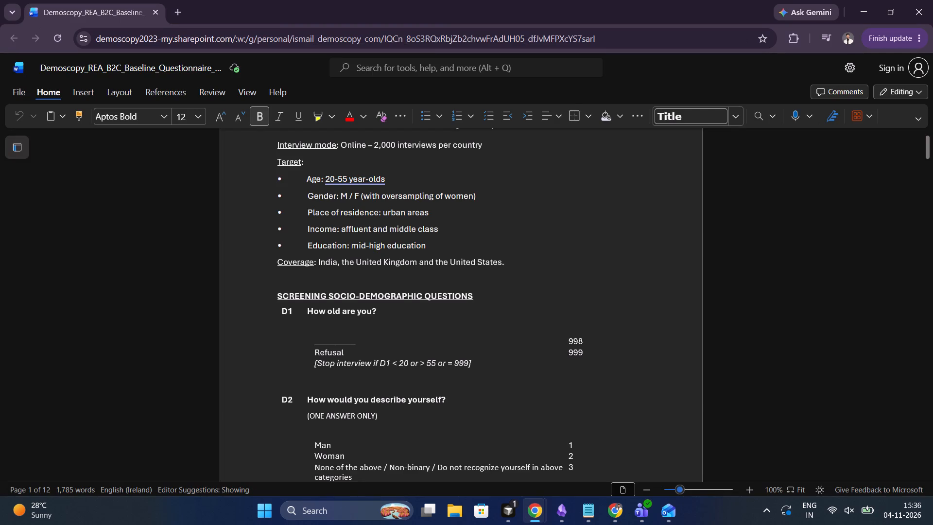
pyautogui.hotkey('alt', 'Tab')
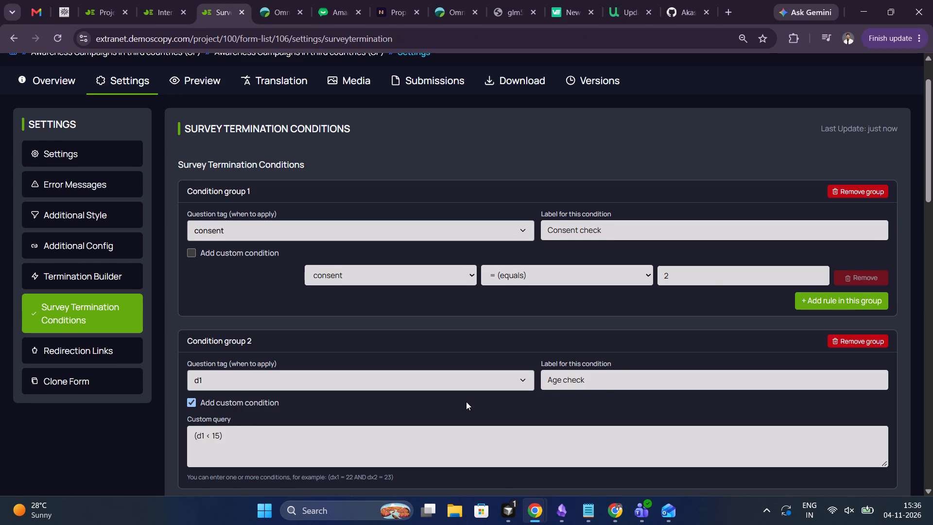
pyautogui.scroll(-1, 466, 402)
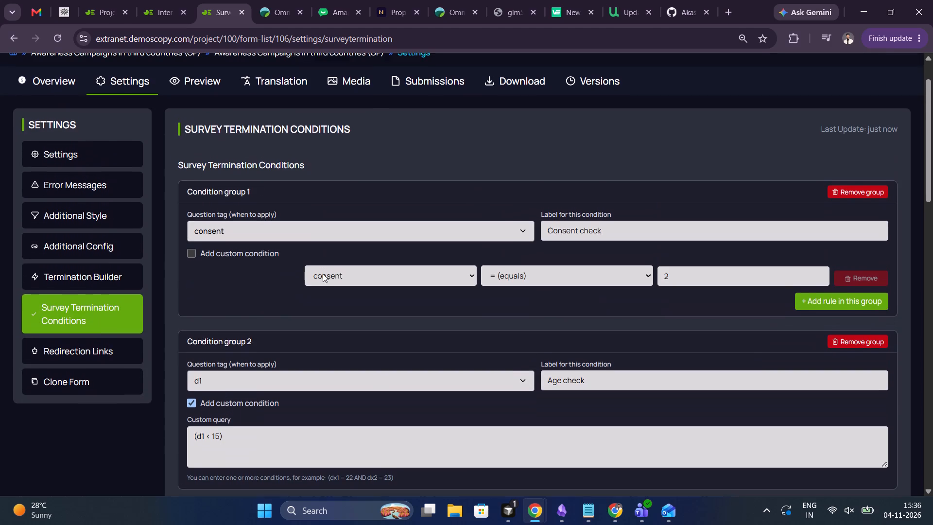
# Open the Survey on Drugs form of the EUDA Survey on drugs project from the second page of projects.
pyautogui.click(143, 0)
pyautogui.click(69, 67)
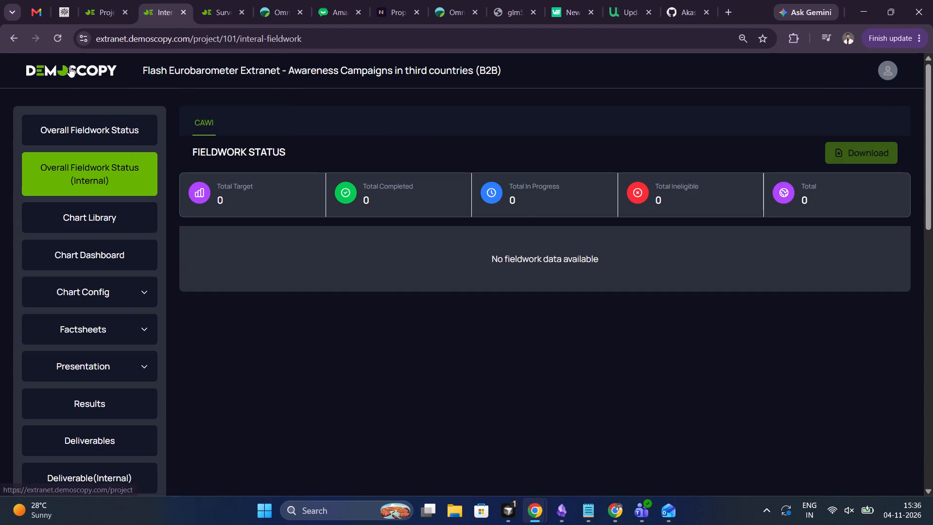
pyautogui.scroll(-1, 212, 332)
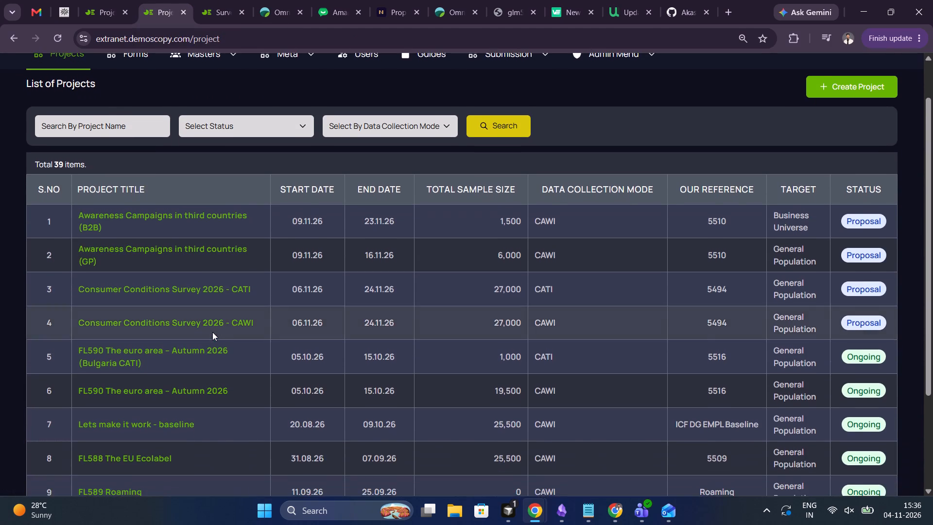
pyautogui.scroll(-2, 212, 332)
pyautogui.click(115, 439)
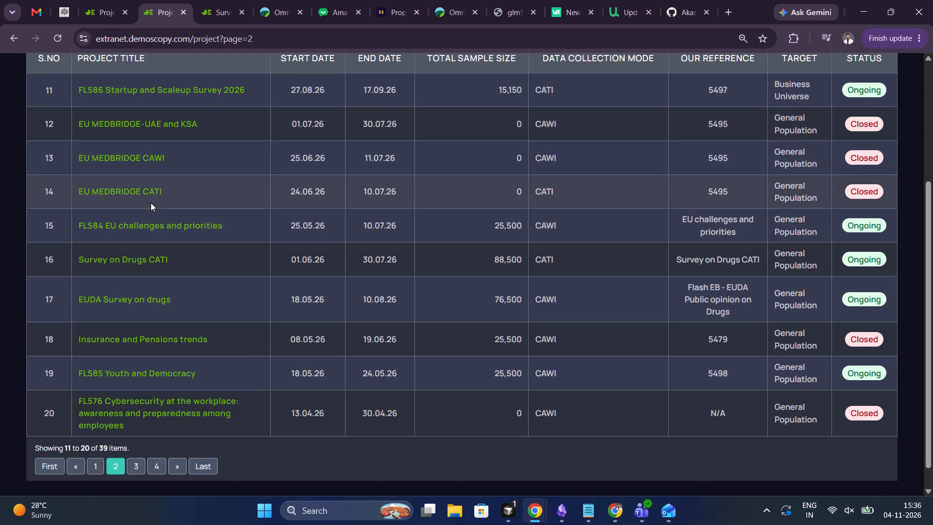
pyautogui.click(133, 158)
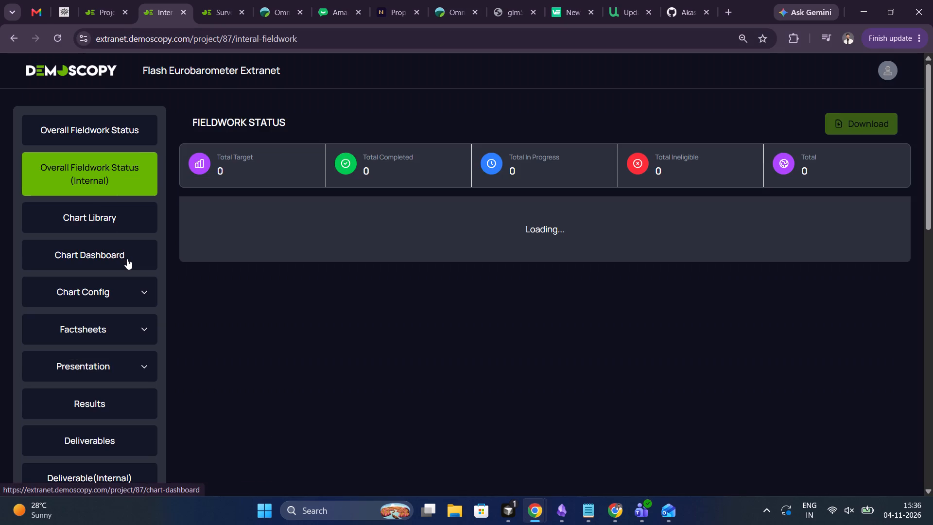
pyautogui.hscroll(7, 127, 259)
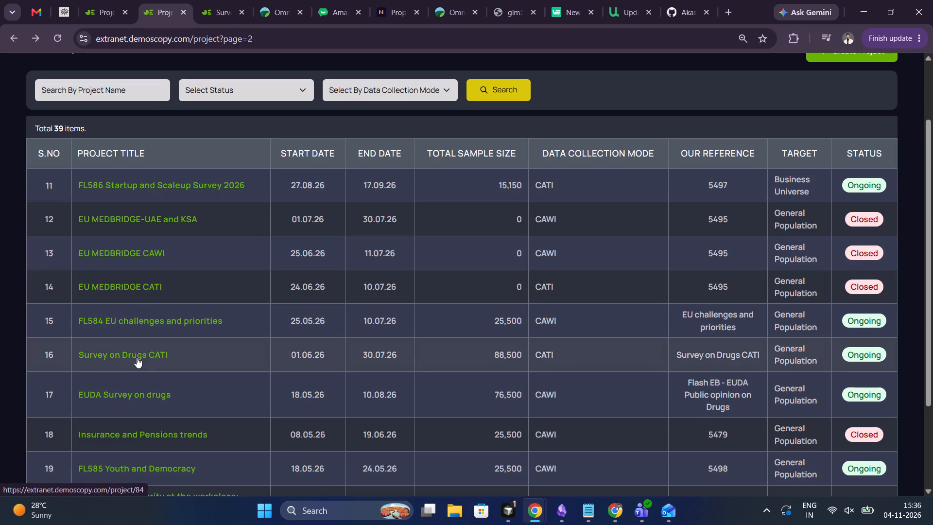
pyautogui.click(133, 394)
pyautogui.scroll(-2, 118, 457)
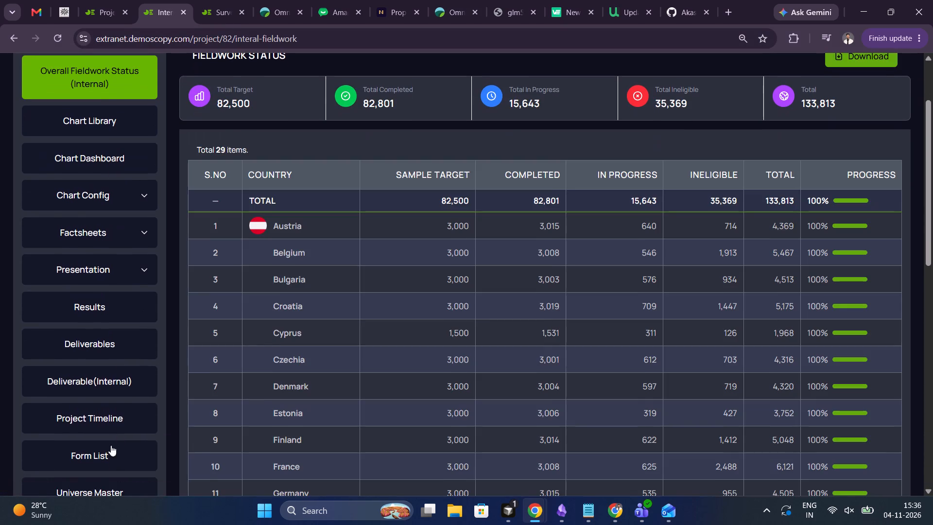
pyautogui.click(93, 453)
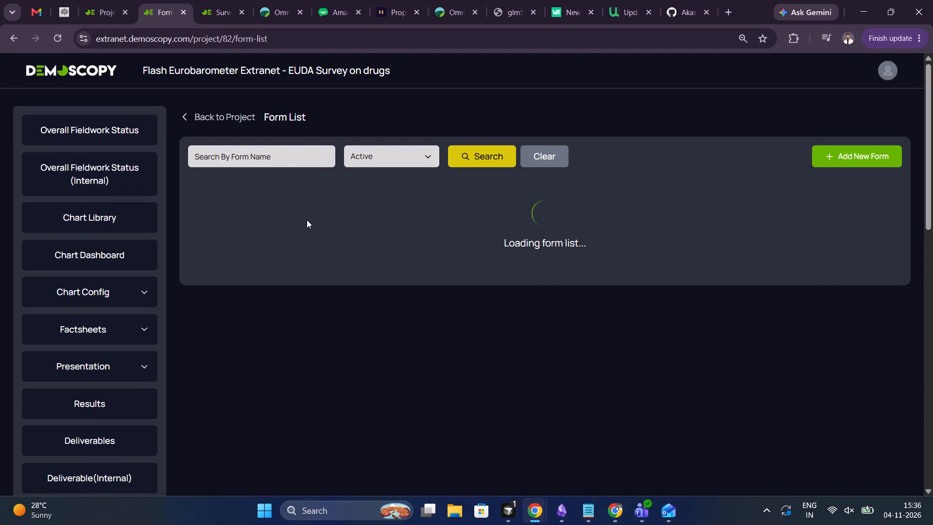
pyautogui.click(322, 239)
# Examine the Survey on Drugs form's termination builder and survey termination conditions, including the custom queries, as a reference.
pyautogui.click(129, 137)
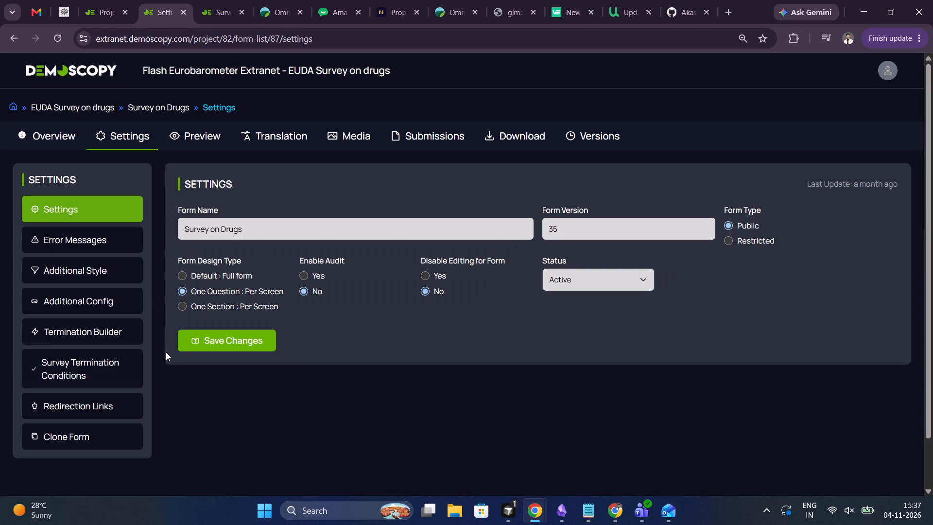
pyautogui.click(87, 336)
pyautogui.scroll(-1, 284, 342)
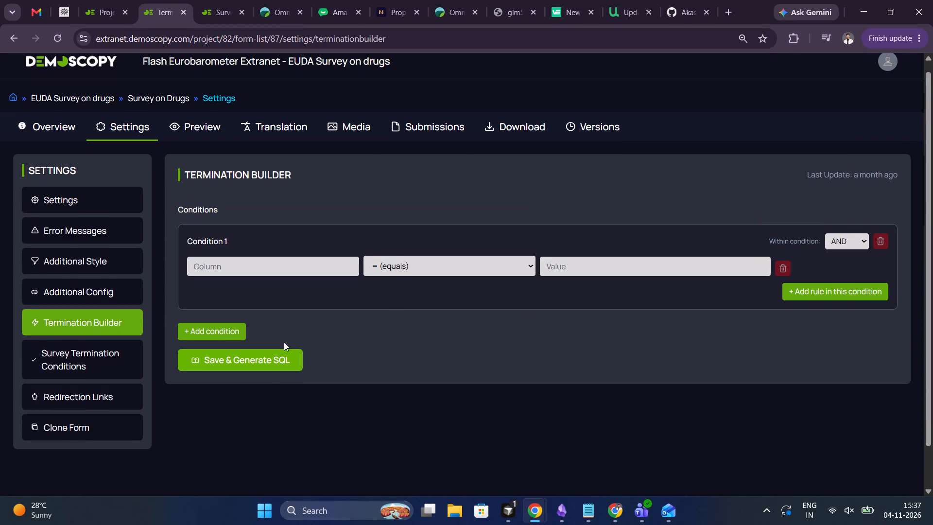
pyautogui.scroll(-1, 284, 342)
pyautogui.click(70, 314)
pyautogui.scroll(-1, 334, 375)
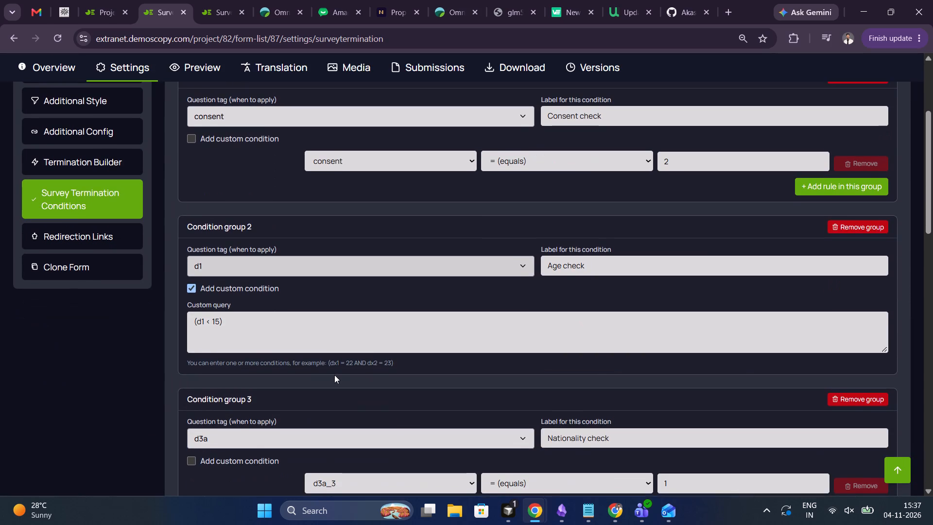
pyautogui.scroll(-4, 334, 375)
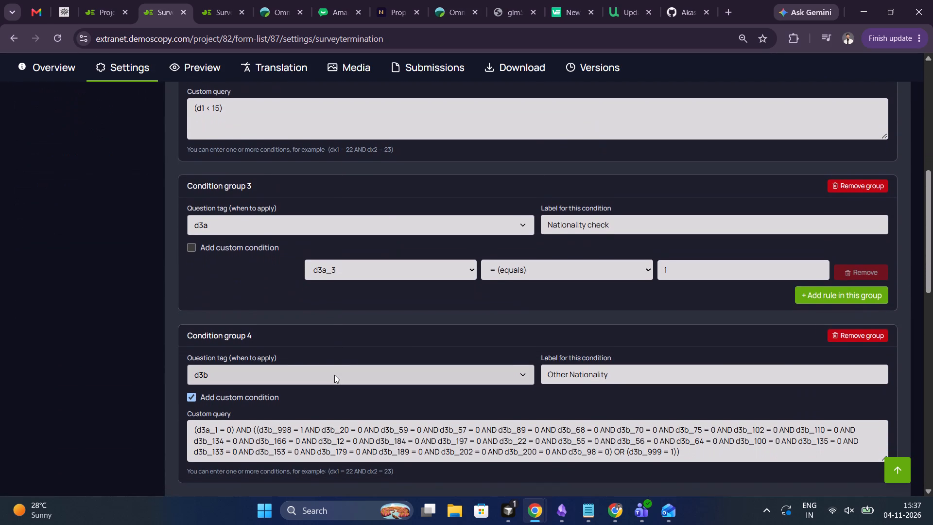
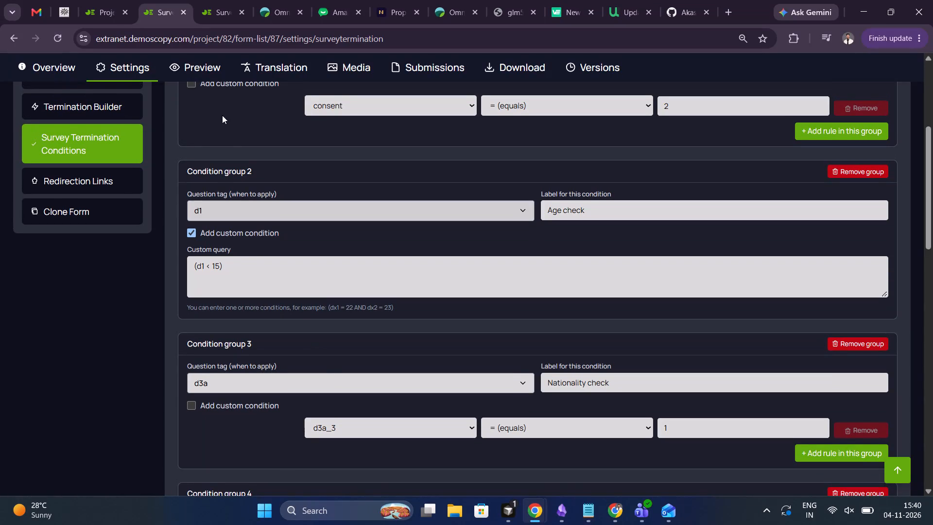
pyautogui.hotkey('alt', 'Tab')
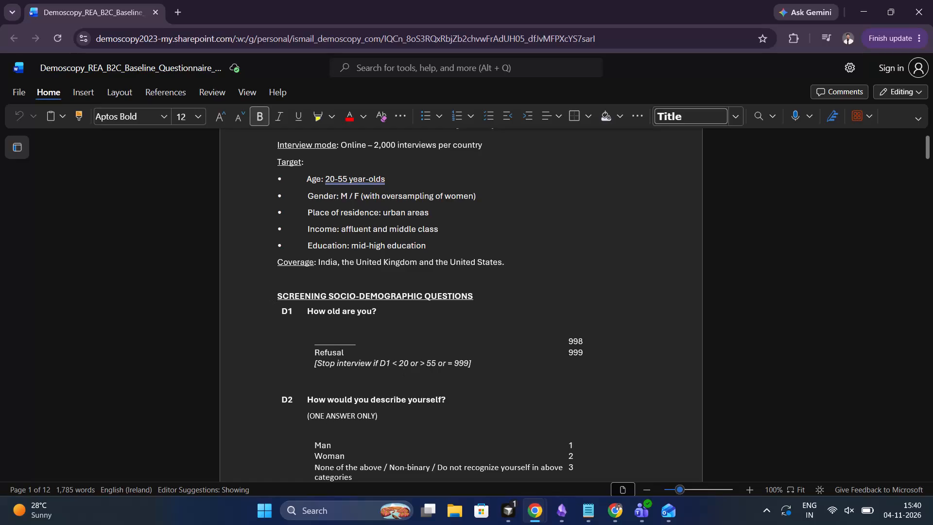
pyautogui.hotkey('alt', 'Tab')
pyautogui.hotkey('alt', 'Tab')
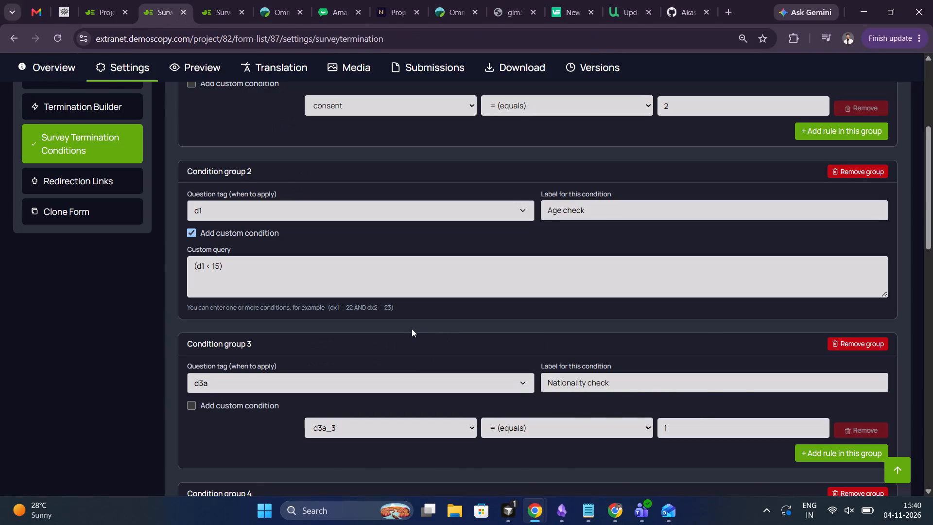
pyautogui.hotkey('alt', 'Tab')
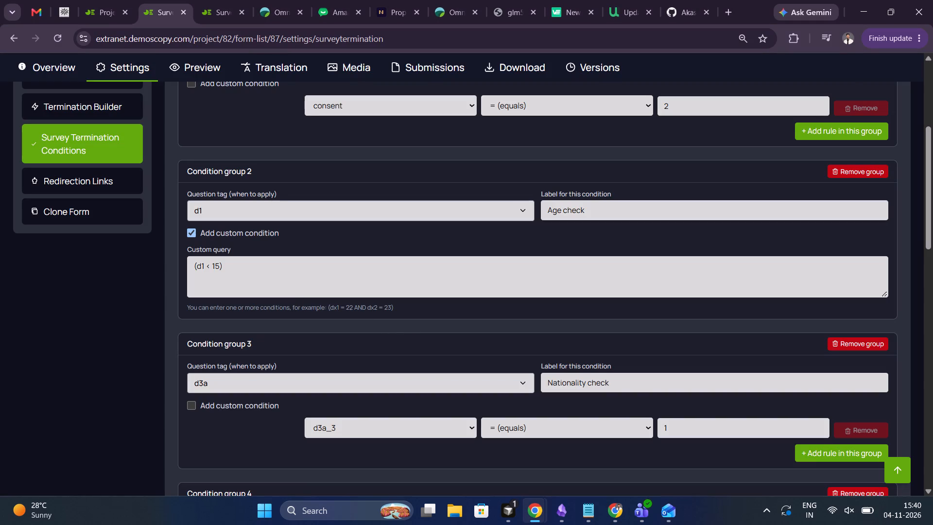
pyautogui.tripleClick(236, 266)
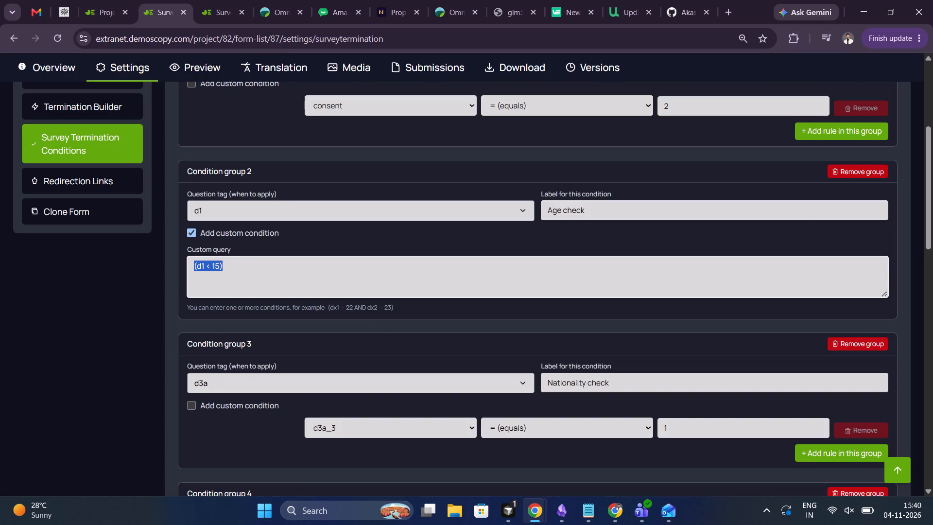
pyautogui.scroll(3, 236, 266)
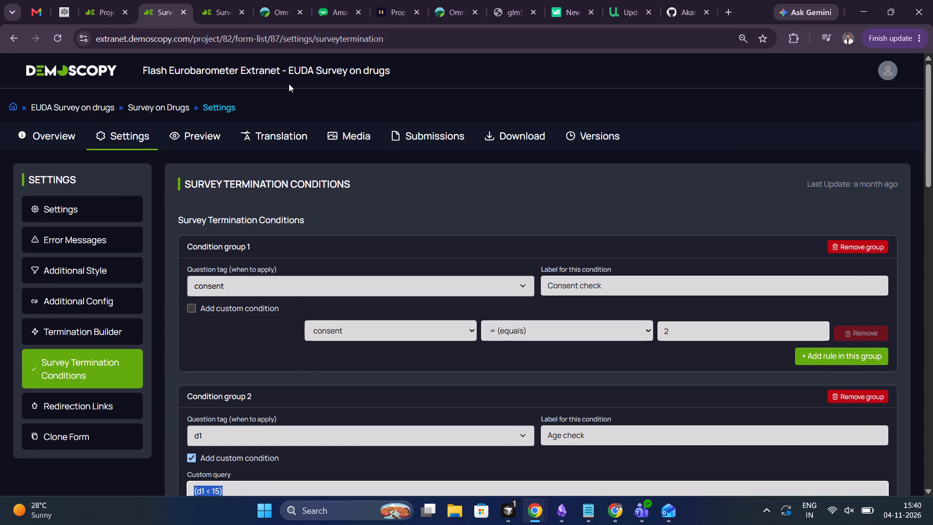
pyautogui.hotkey('alt', 'Tab')
pyautogui.hotkey('alt', 'Tab')
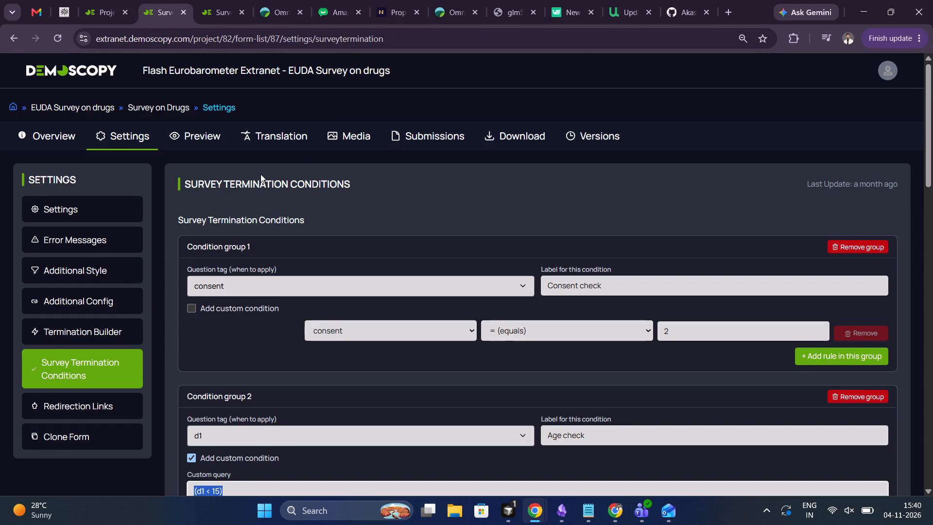
pyautogui.scroll(1, 260, 174)
pyautogui.click(211, 0)
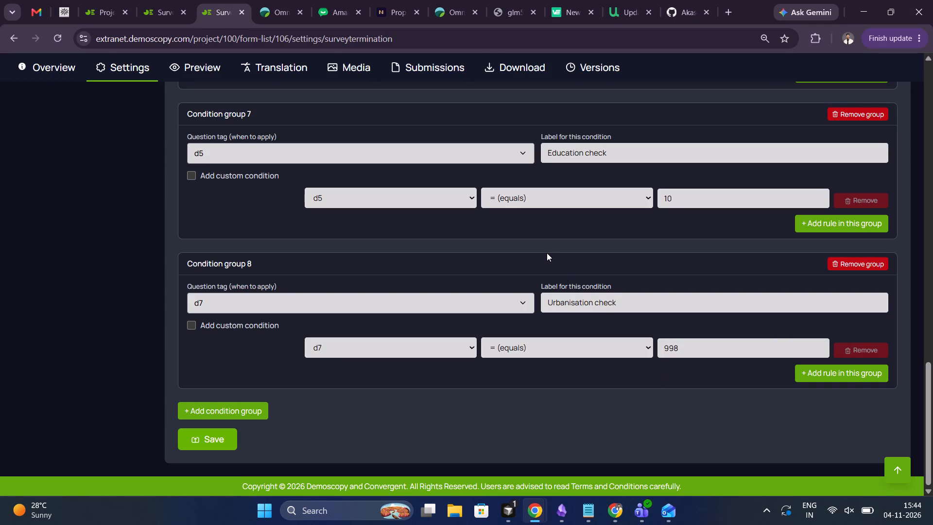
pyautogui.hotkey('alt', 'Tab')
pyautogui.hotkey('alt', 'Tab')
pyautogui.hotkey('alt', 'Tab')
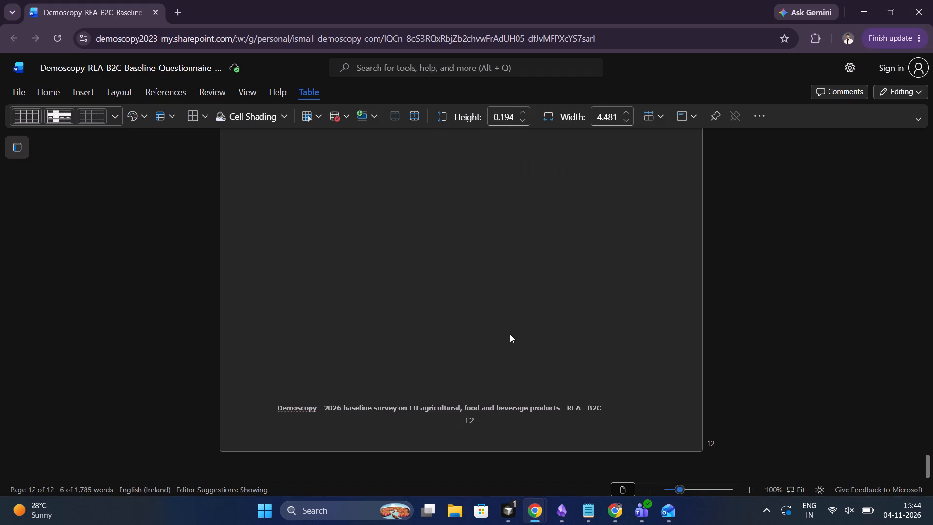
pyautogui.click(510, 334)
pyautogui.hotkey('ctrl', 'f')
pyautogui.press('d')
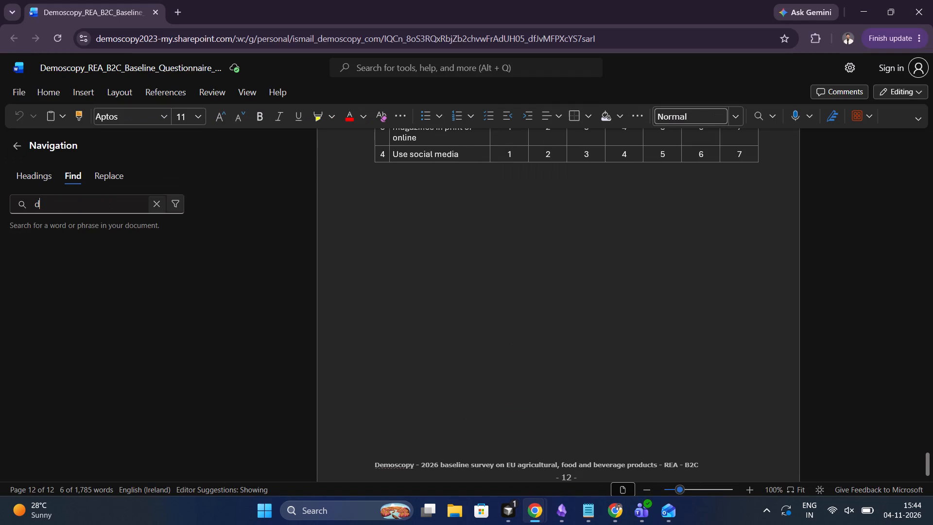
pyautogui.press('7')
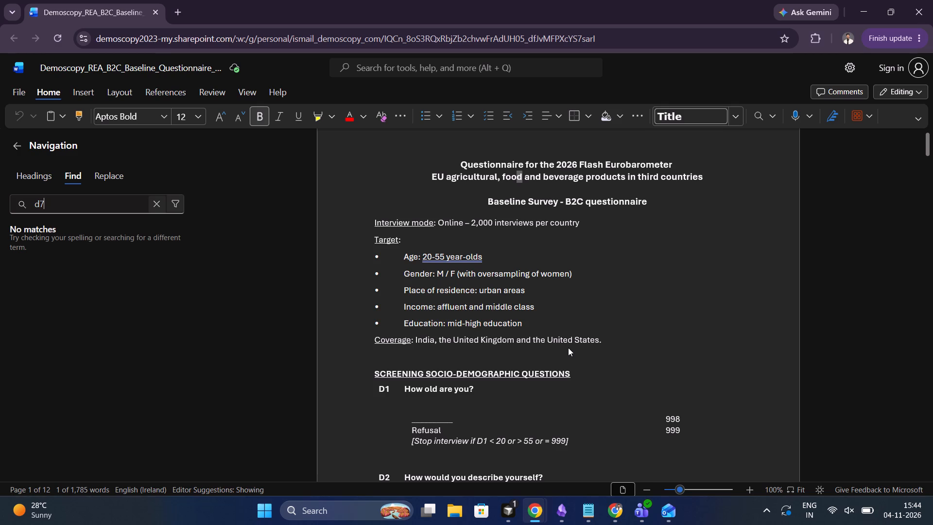
# Search the questionnaire for "d5" and examine the matching questions for the Education check condition.
pyautogui.hotkey('alt', 'Tab')
pyautogui.hotkey('alt', 'Tab')
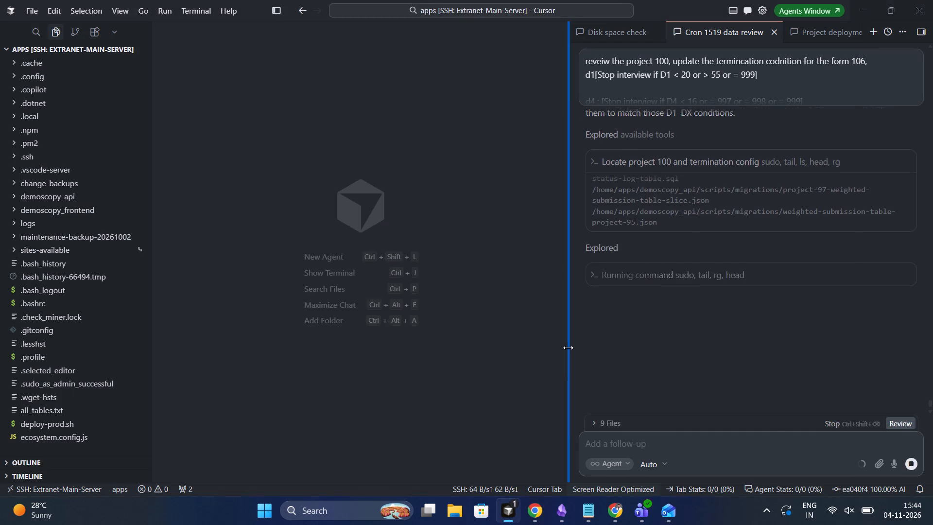
pyautogui.hotkey('alt', 'Tab')
pyautogui.hotkey('alt', 'Tab')
pyautogui.hotkey('alt', 'Tab')
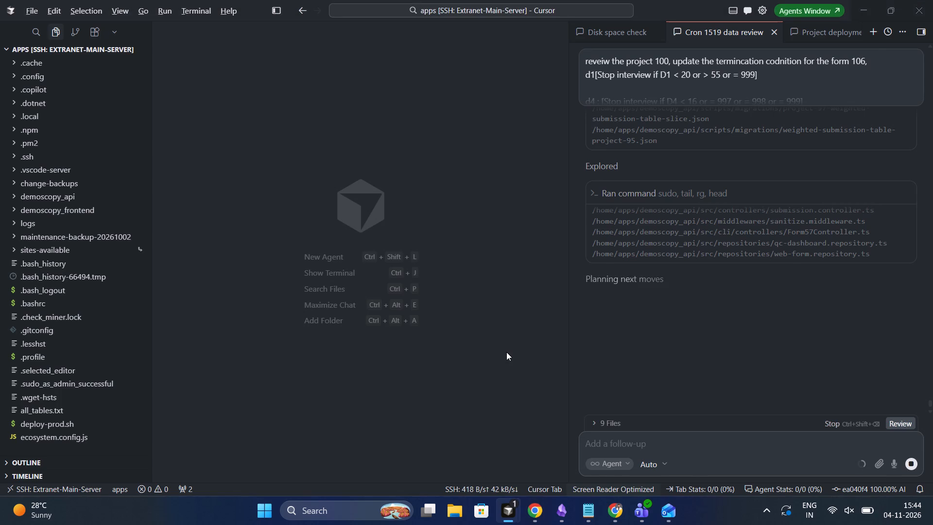
pyautogui.hotkey('alt', 'Tab')
pyautogui.press('BackSpace')
pyautogui.press('5')
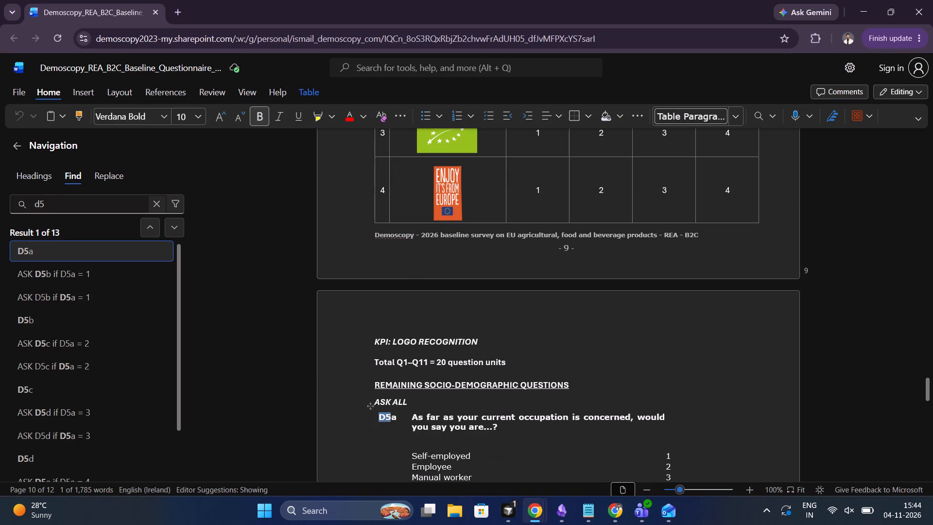
pyautogui.scroll(-3, 547, 436)
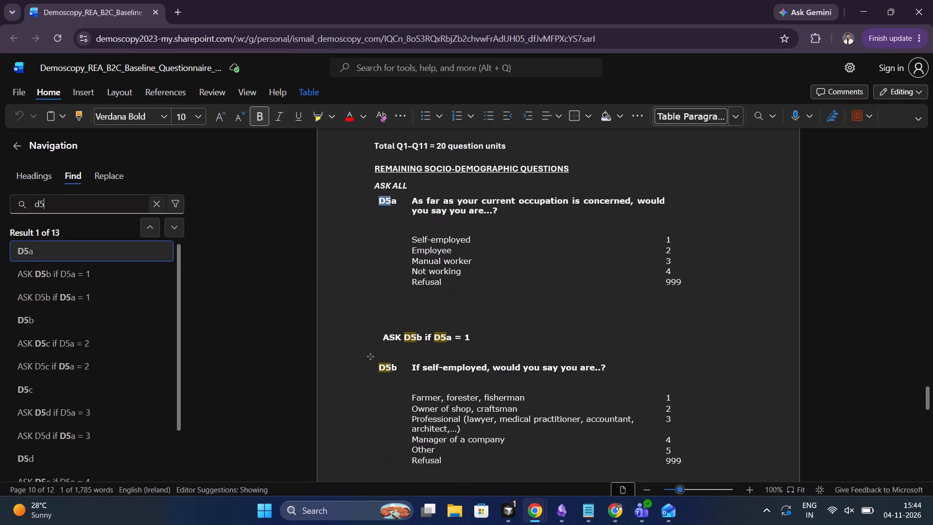
# Examine occupation questions D5a to D5e and the following household questions through D24 in the questionnaire for stop rules.
pyautogui.scroll(-10, 547, 436)
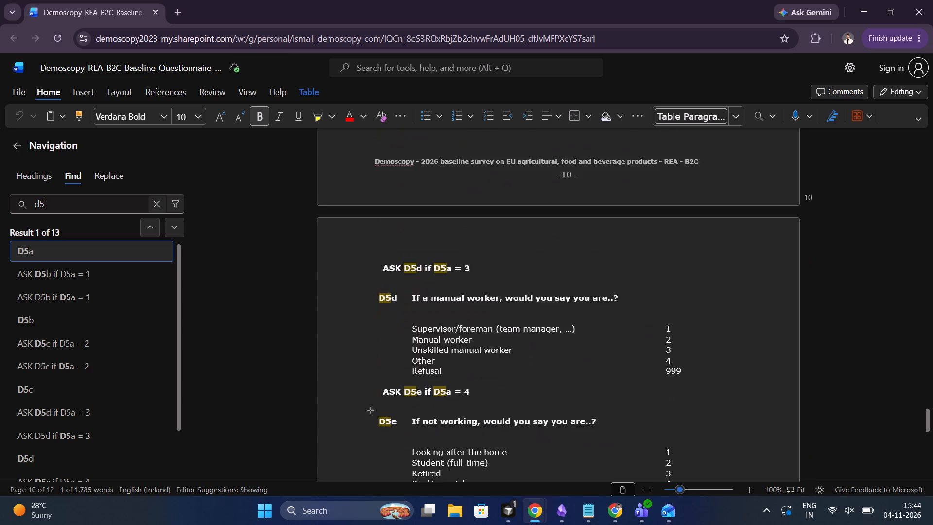
pyautogui.scroll(-9, 547, 436)
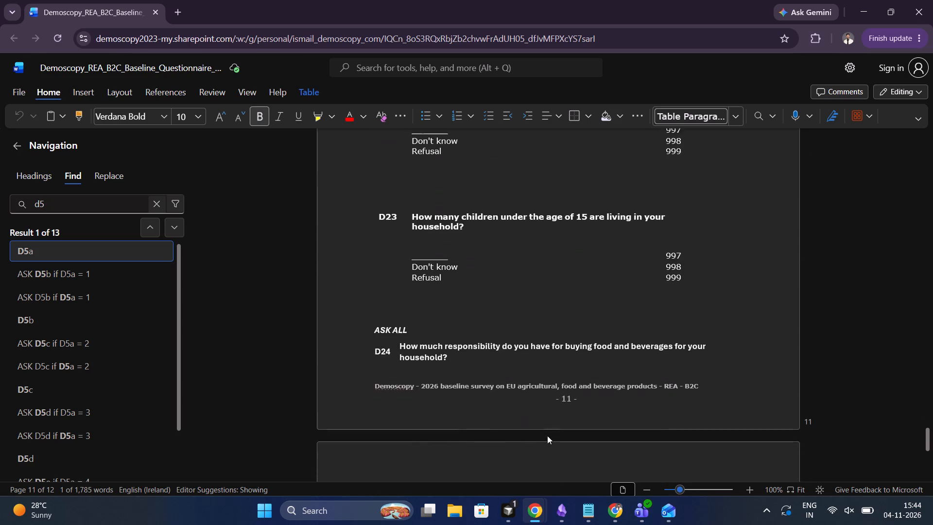
pyautogui.scroll(-5, 547, 436)
pyautogui.scroll(12, 547, 436)
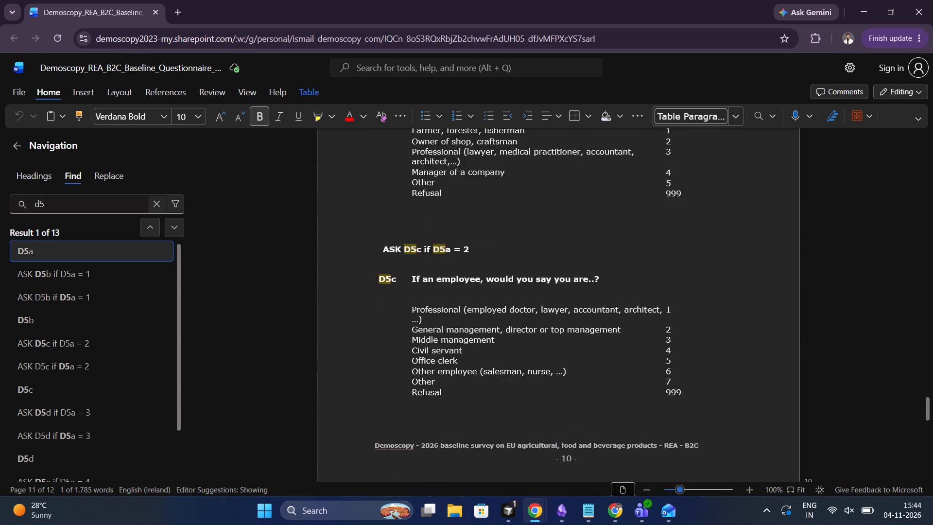
pyautogui.scroll(12, 547, 436)
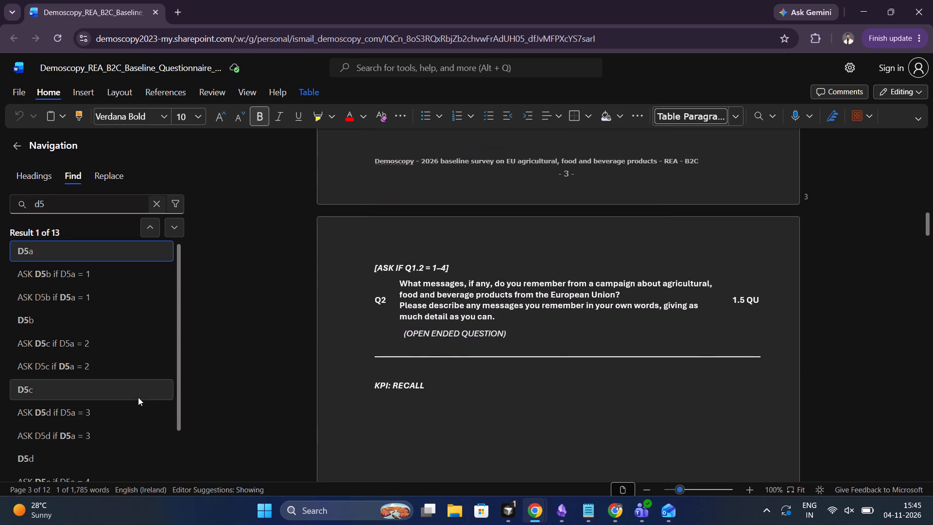
pyautogui.scroll(-7, 138, 397)
pyautogui.scroll(13, 138, 397)
# Check on the Cursor agent's progress and return to form 106's survey termination settings on the extranet.
pyautogui.hotkey('alt', 'Tab')
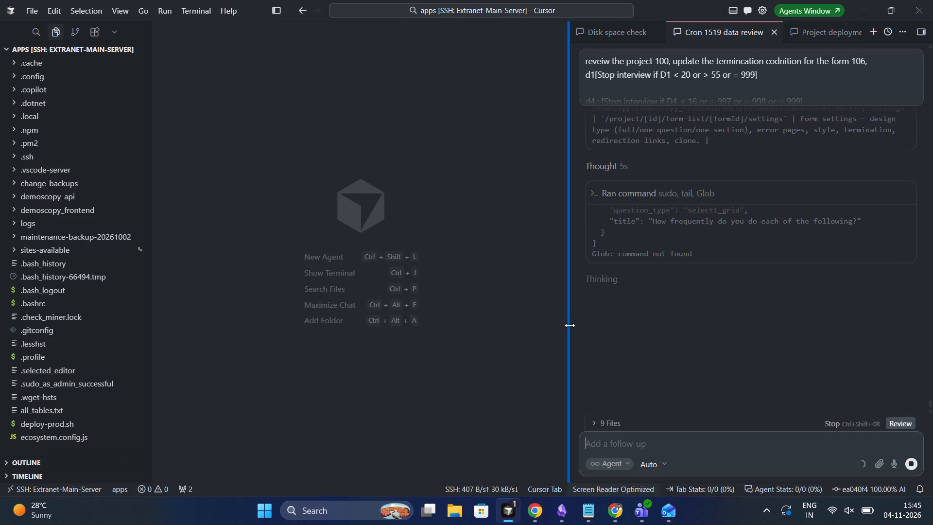
pyautogui.hotkey('alt', 'Tab')
pyautogui.hotkey('alt', 'Tab')
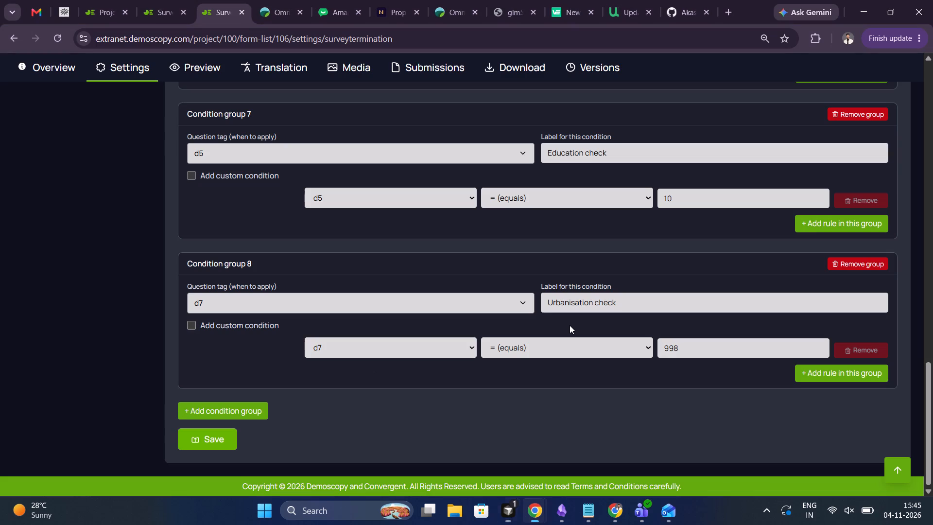
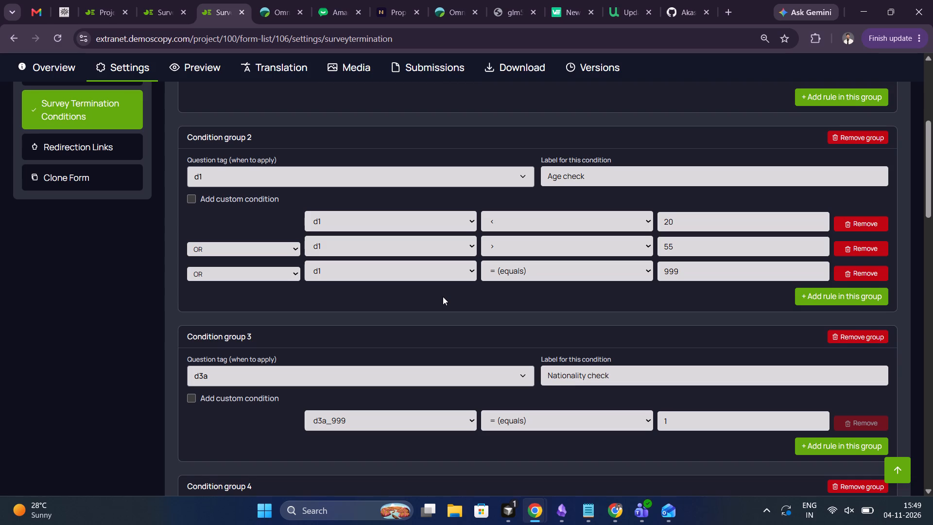
pyautogui.scroll(-5, 443, 297)
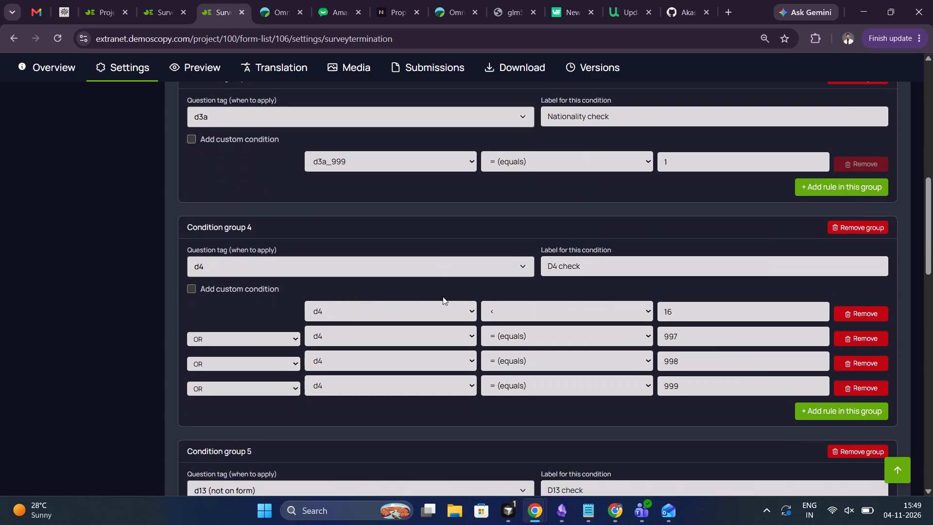
pyautogui.scroll(-2, 443, 297)
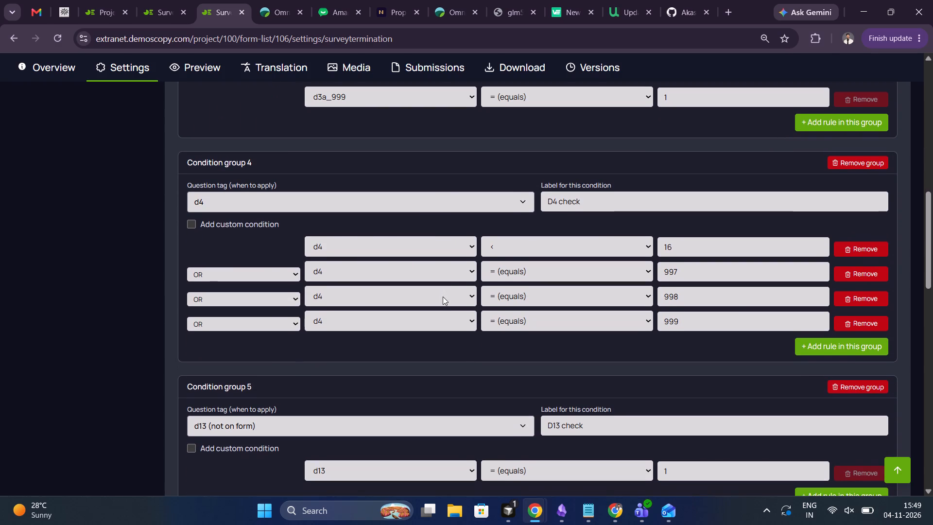
pyautogui.scroll(-4, 443, 297)
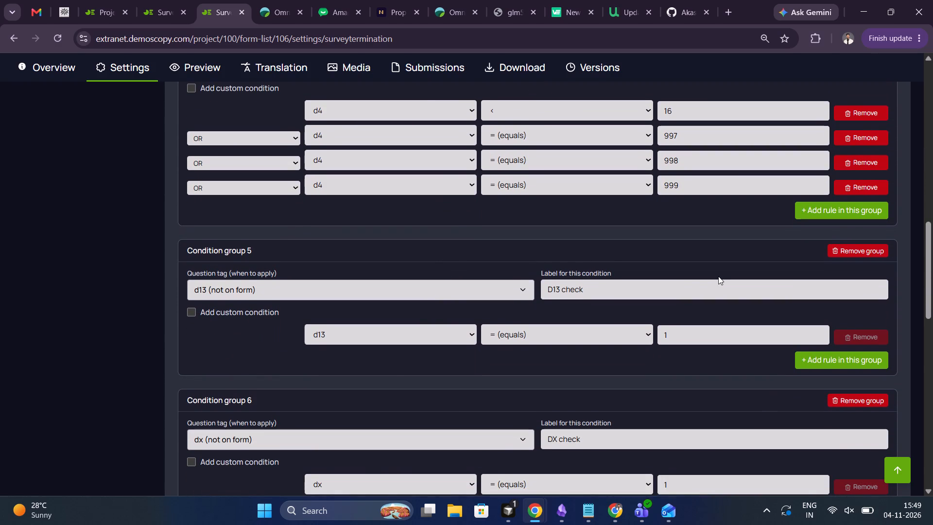
pyautogui.scroll(9, 513, 228)
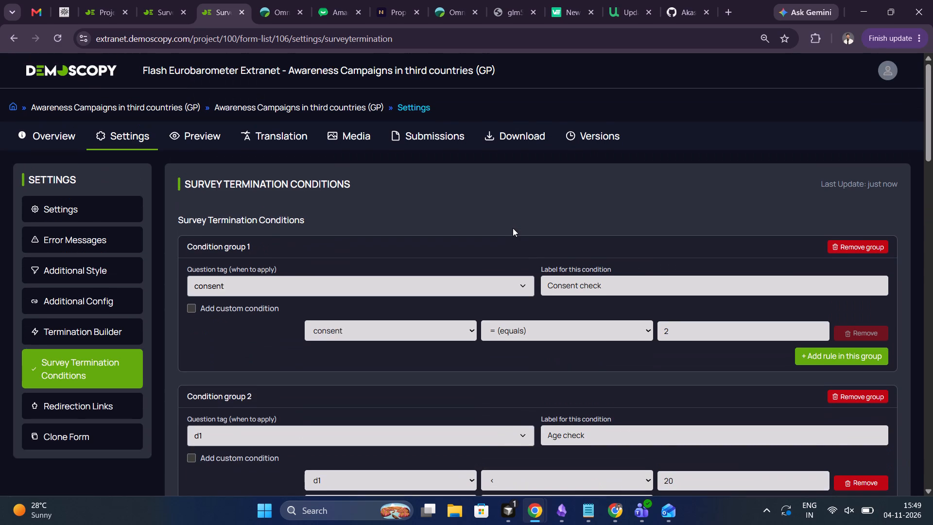
# Switch to the REA B2C baseline questionnaire document to consult it against the form's termination conditions.
pyautogui.hotkey('alt', 'Tab')
pyautogui.hotkey('alt', 'Tab')
pyautogui.hotkey('alt', 'Tab')
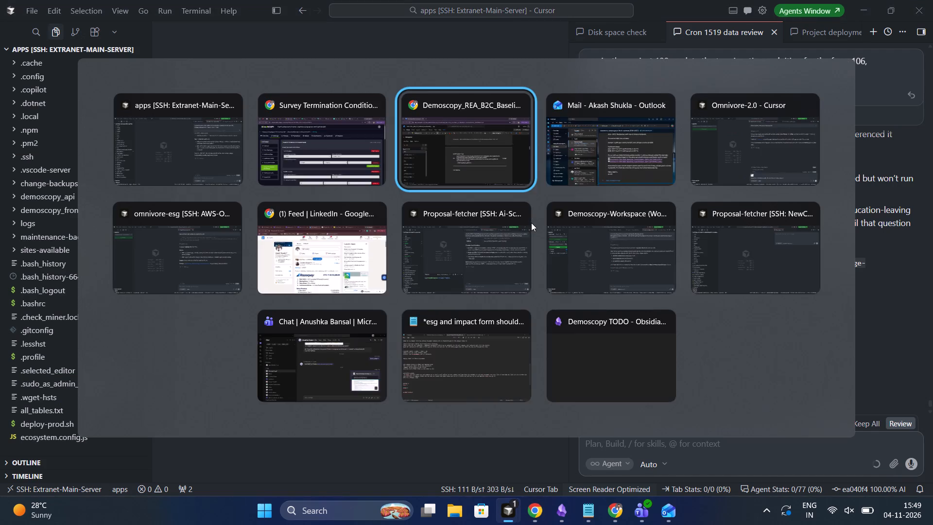
pyautogui.scroll(5, 510, 169)
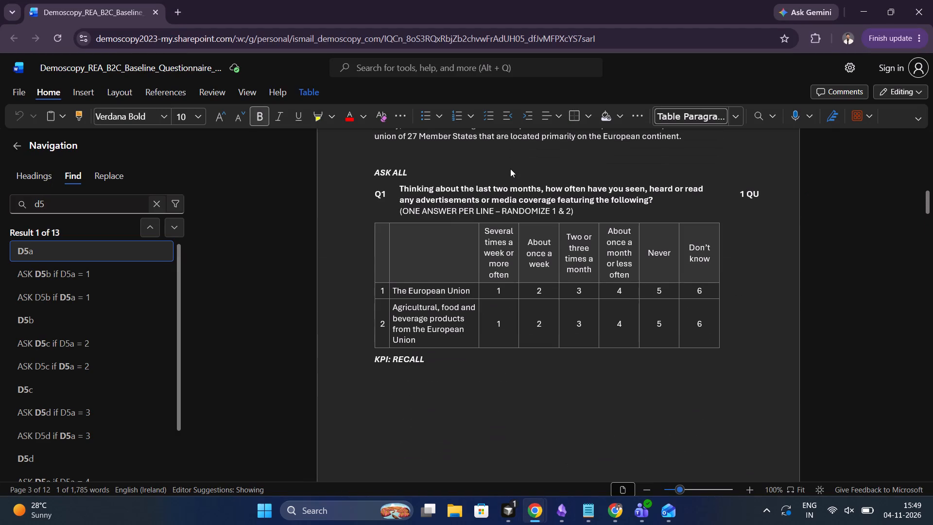
pyautogui.scroll(1, 510, 169)
# Return to form 106's survey termination conditions and examine all condition groups, including the D13, DX, nationality, resident and education checks.
pyautogui.hotkey('alt', 'Tab')
pyautogui.hotkey('alt', 'Tab')
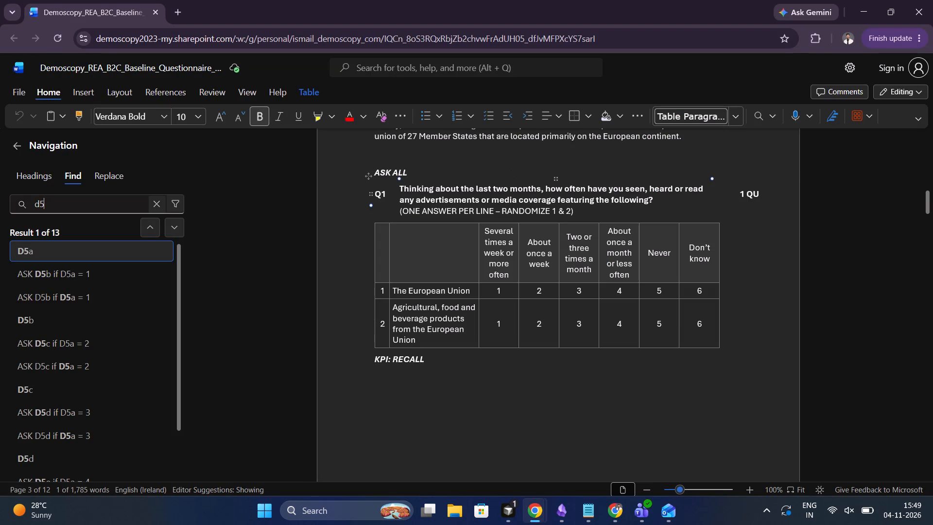
pyautogui.hotkey('alt', 'Tab')
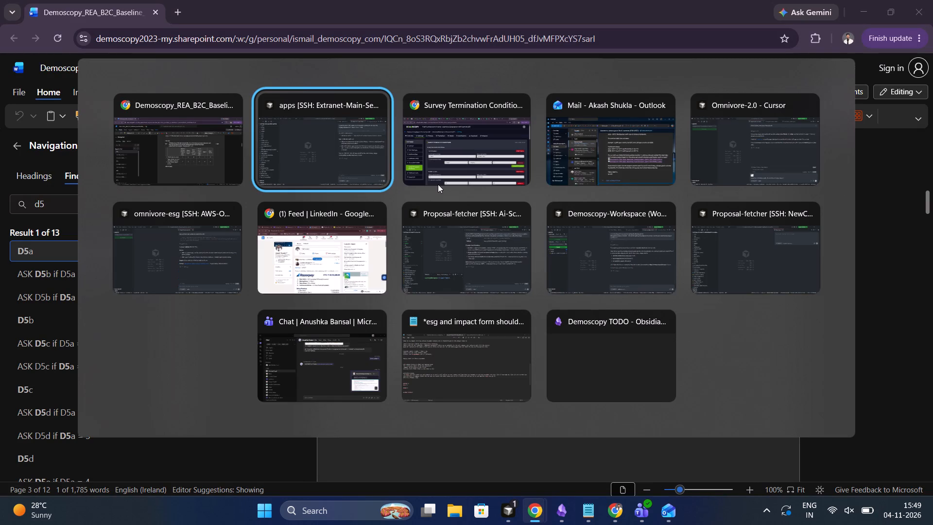
pyautogui.hotkey('alt', 'Tab')
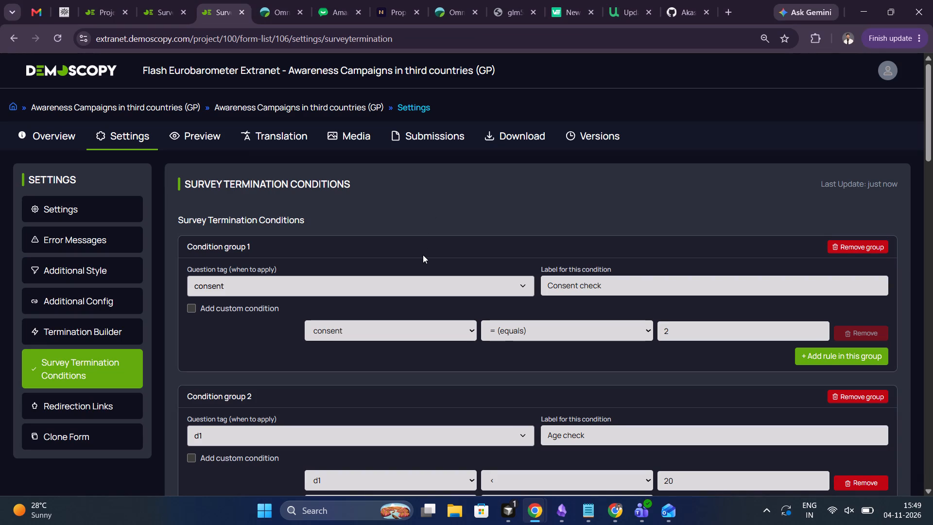
pyautogui.scroll(-7, 423, 255)
pyautogui.scroll(2, 423, 255)
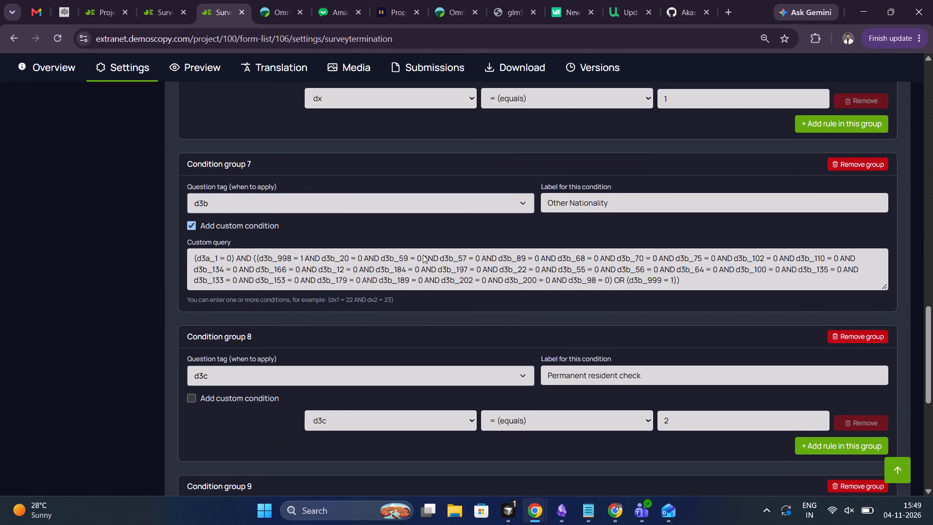
pyautogui.scroll(5, 423, 255)
pyautogui.scroll(-3, 423, 255)
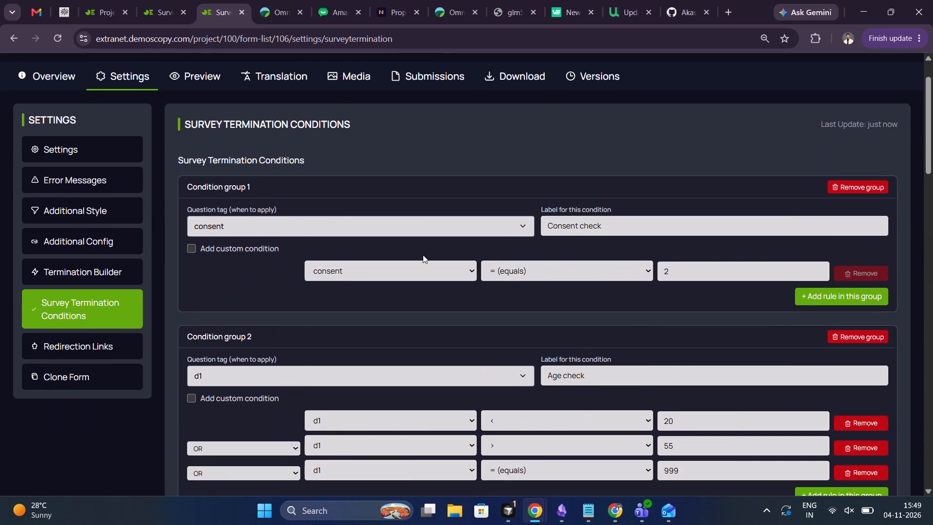
pyautogui.scroll(-13, 423, 255)
pyautogui.scroll(3, 423, 255)
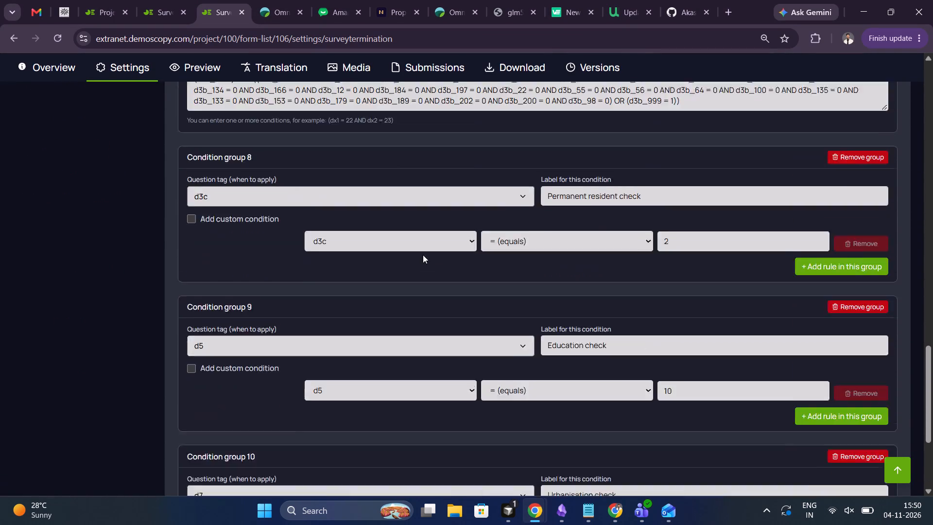
pyautogui.scroll(4, 423, 255)
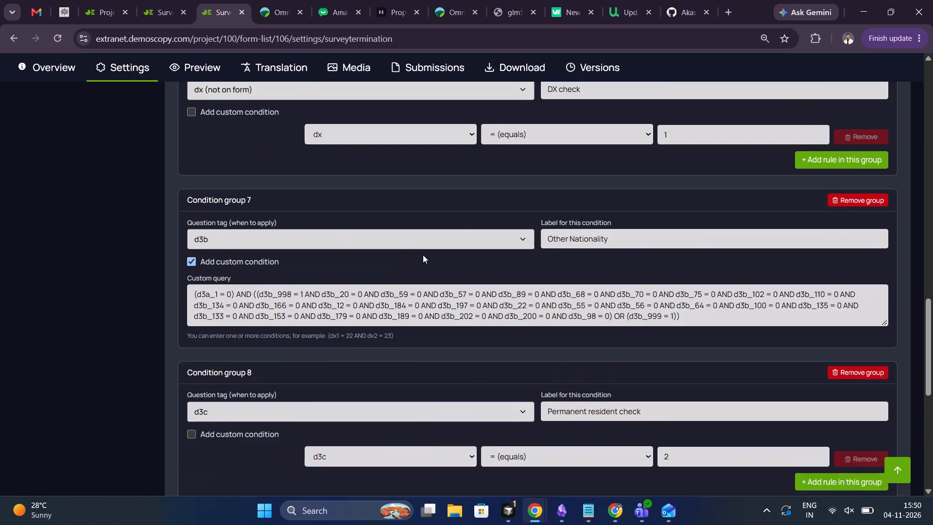
pyautogui.scroll(3, 423, 255)
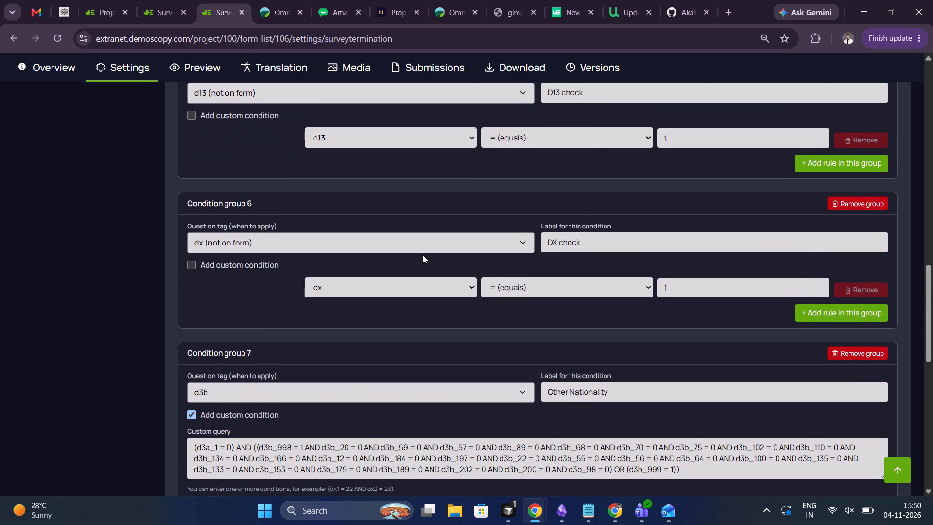
# Search the REA B2C questionnaire for "dx" and go to the stop-interview rule for question DX.
pyautogui.hotkey('alt', 'Tab')
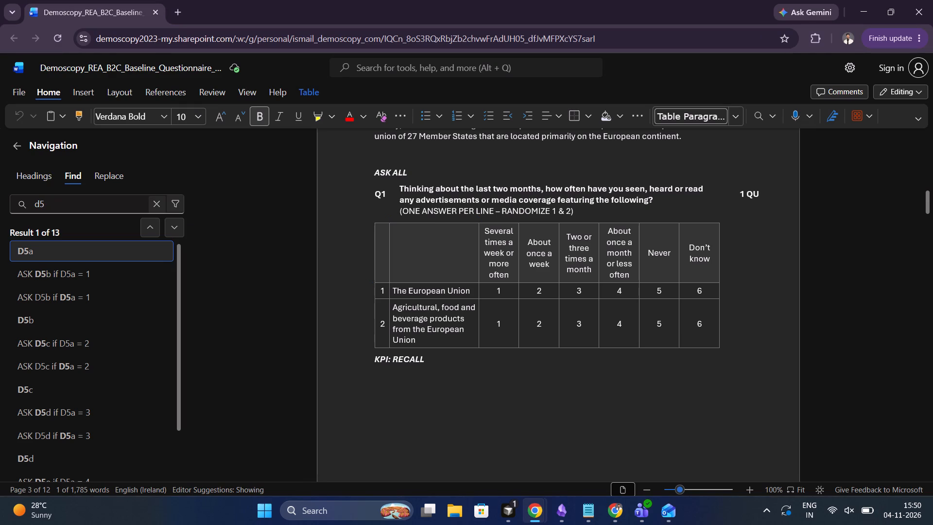
pyautogui.press('BackSpace')
pyautogui.press('x')
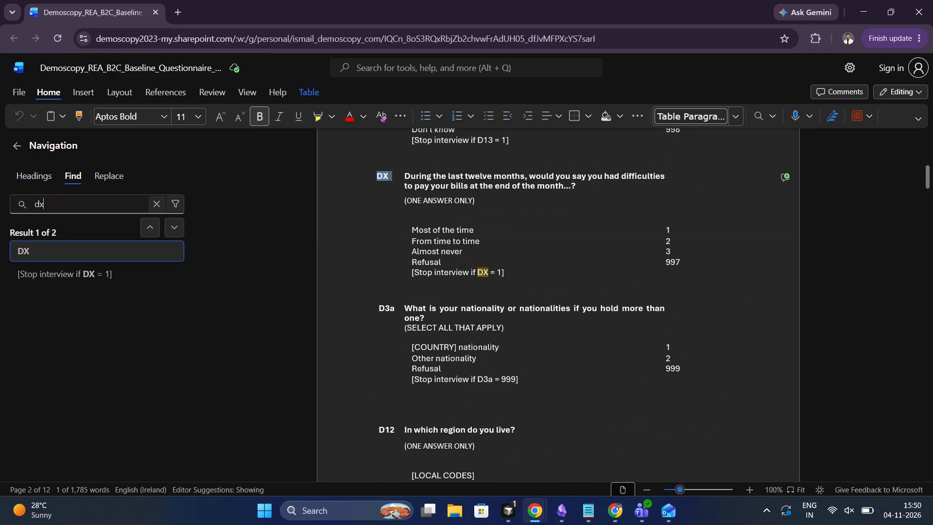
pyautogui.click(79, 278)
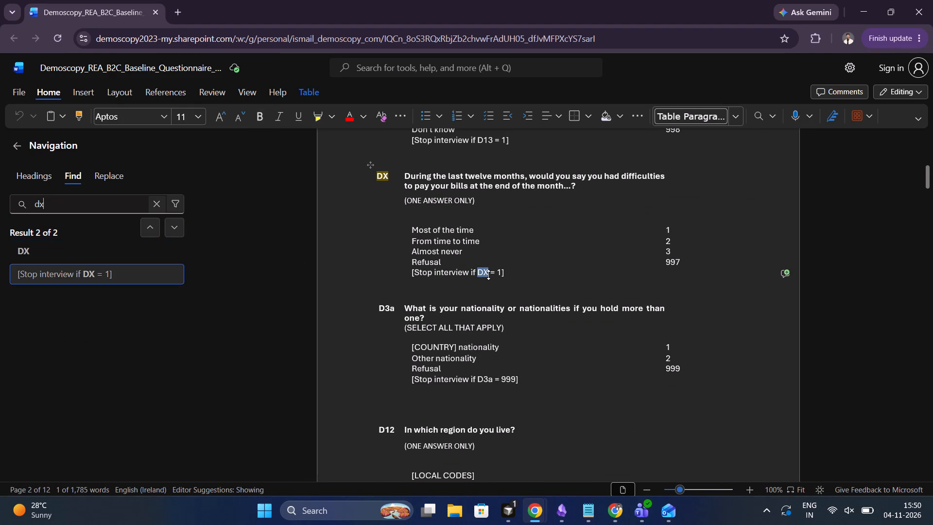
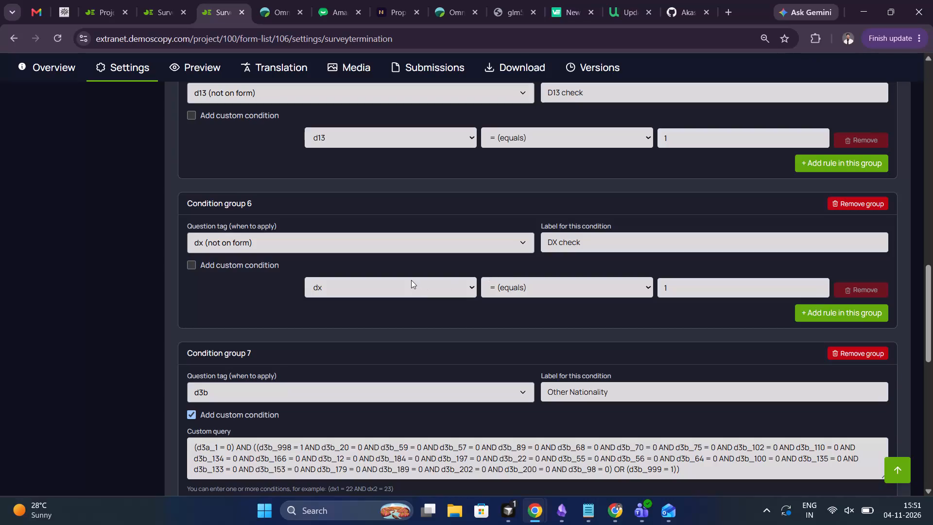
# Return to form 106's survey termination conditions and look through the available question tags for condition group 6, the DX check.
pyautogui.hotkey('alt', 'Tab')
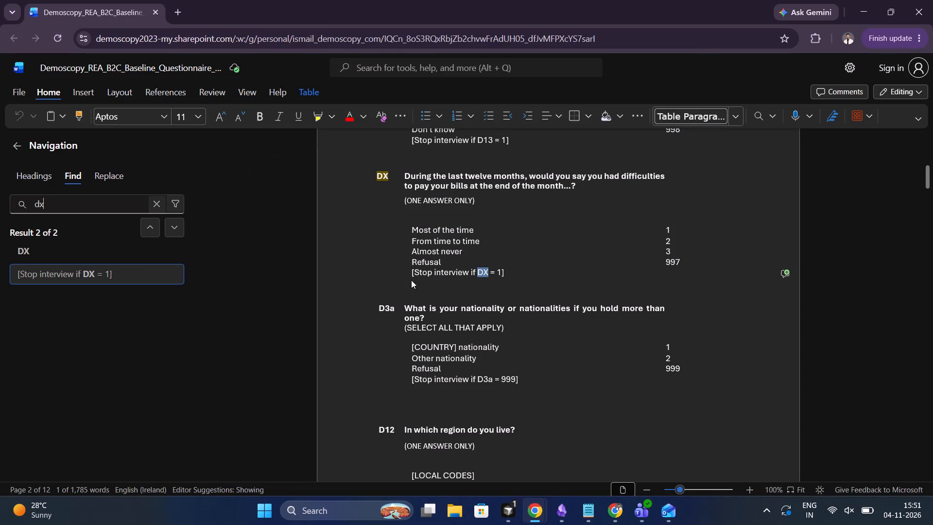
pyautogui.hotkey('alt', 'Tab')
pyautogui.doubleClick(319, 250)
pyautogui.click(265, 240)
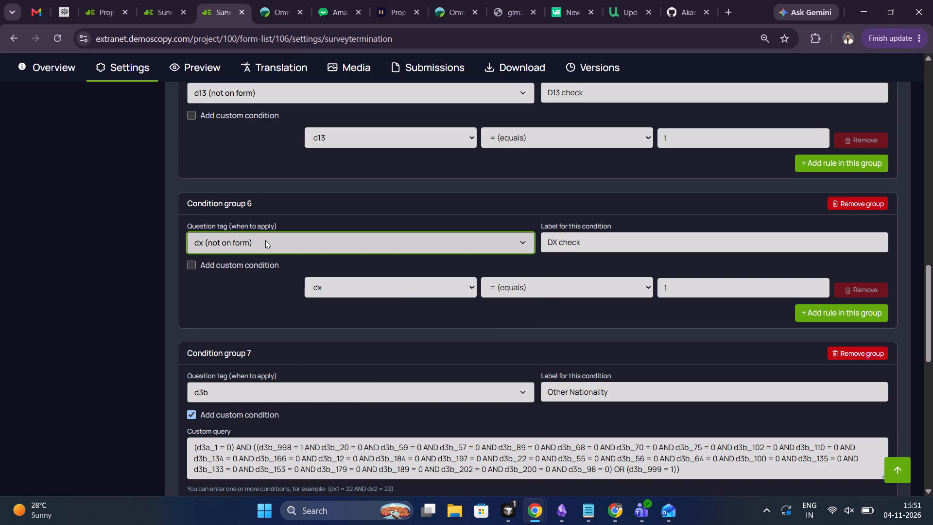
pyautogui.scroll(-4, 263, 314)
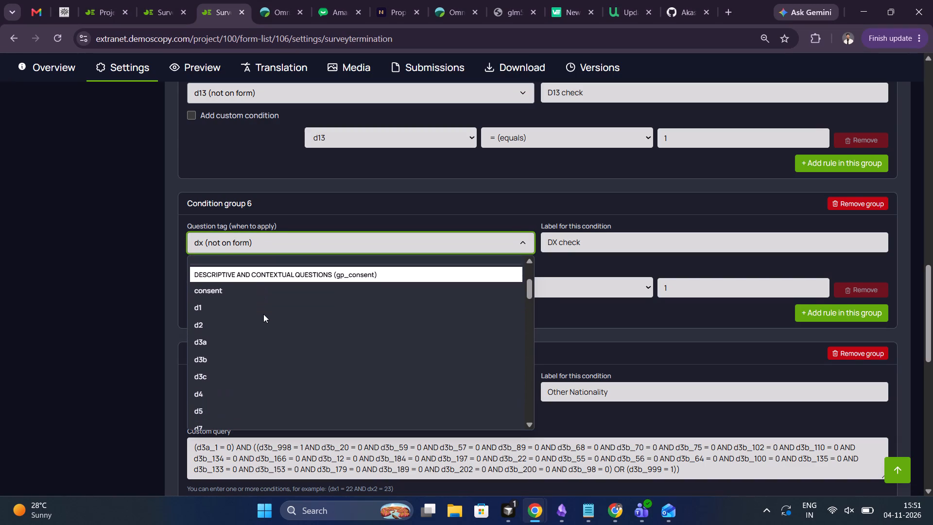
pyautogui.scroll(-11, 263, 314)
pyautogui.scroll(9, 263, 314)
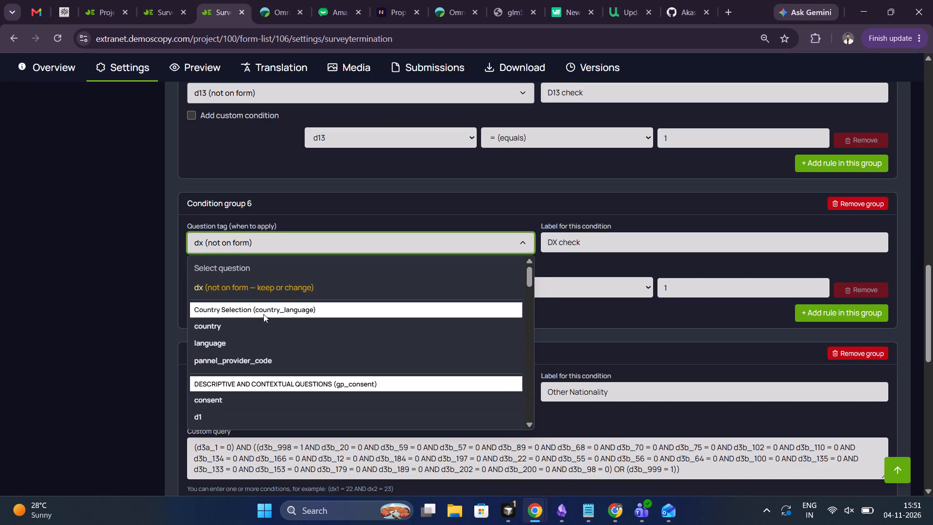
# Open form 106's preview in a separate tab and examine its question tags across the descriptive and questionnaire sections.
pyautogui.scroll(4, 98, 189)
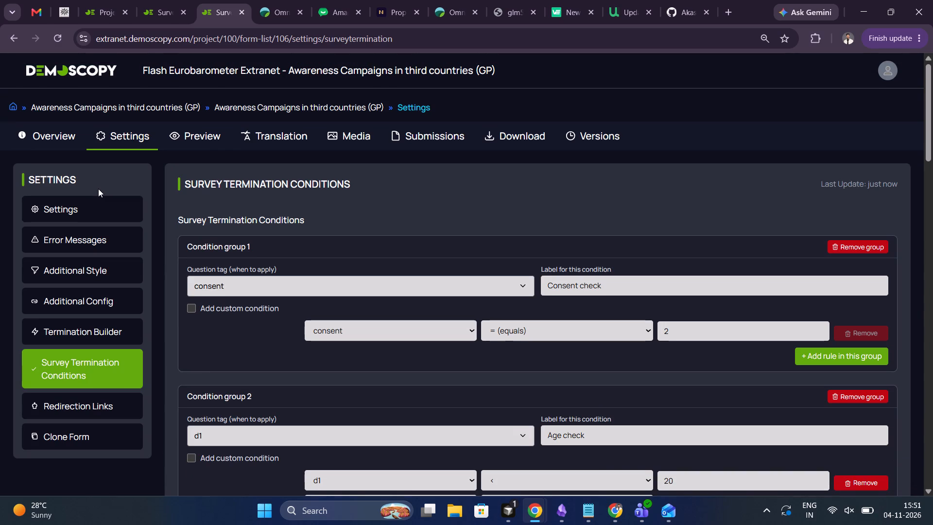
pyautogui.keyDown('ctrl'); pyautogui.click(211, 138); pyautogui.keyUp('ctrl')
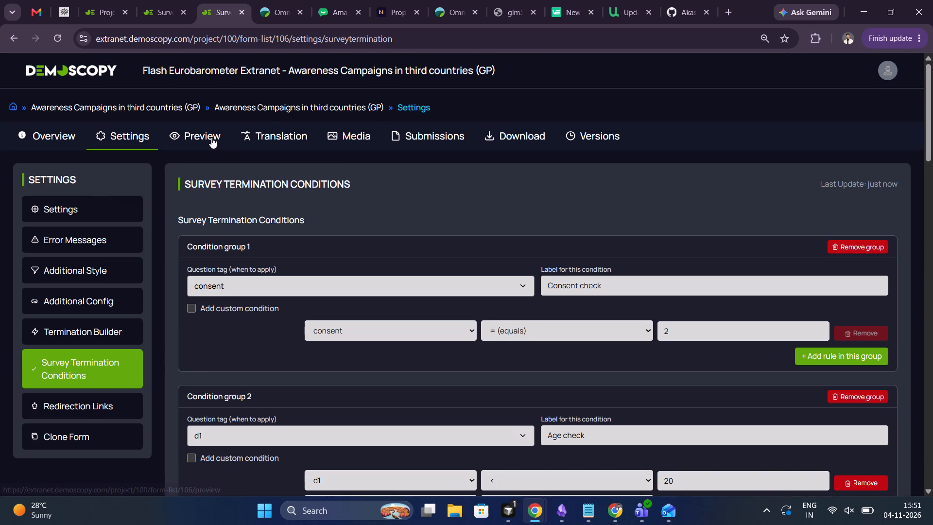
pyautogui.keyDown('ctrl'); pyautogui.click(195, 137); pyautogui.keyUp('ctrl')
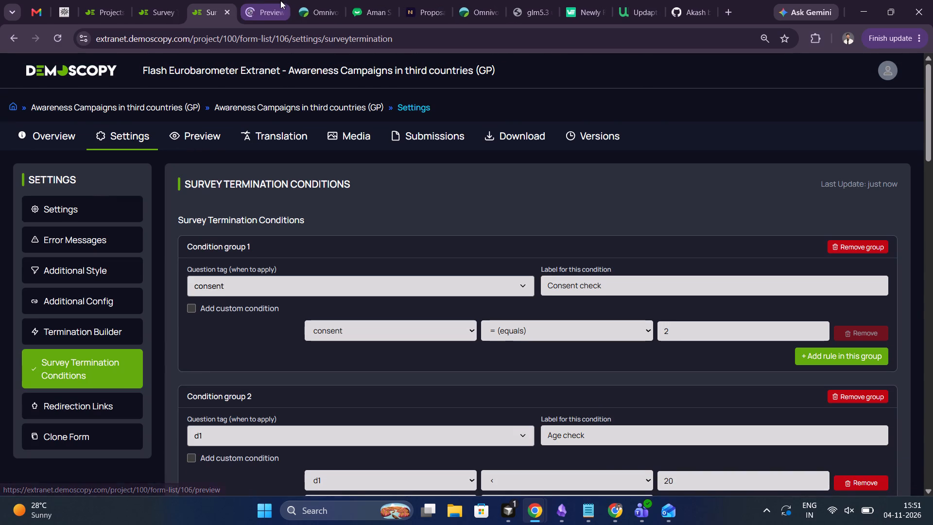
pyautogui.click(280, 0)
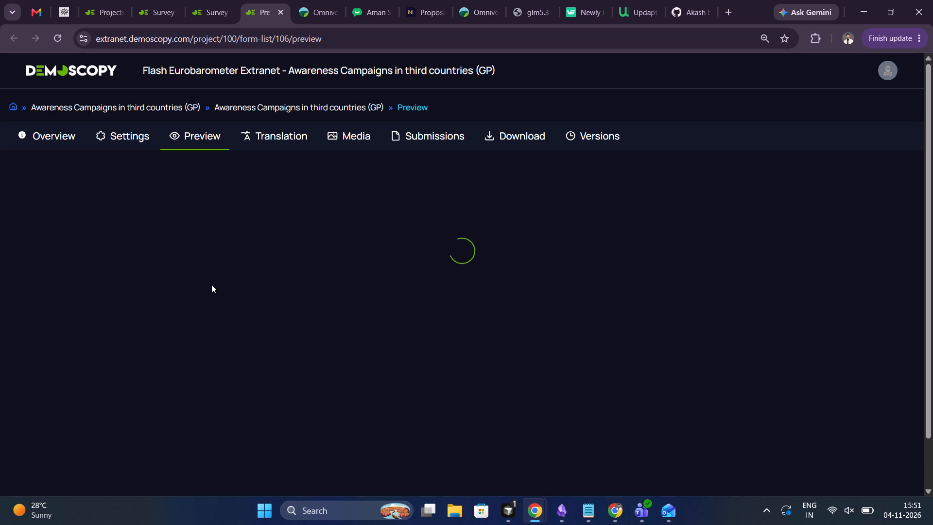
pyautogui.scroll(-6, 211, 284)
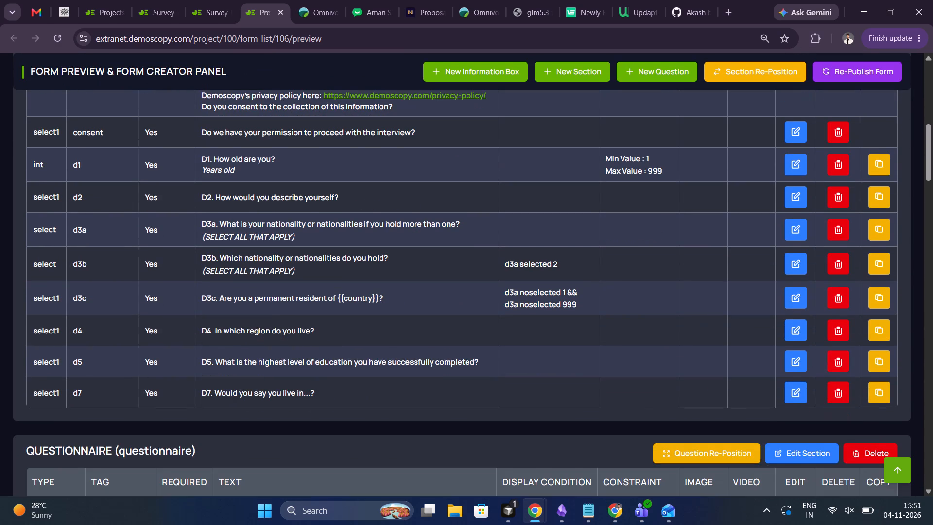
pyautogui.scroll(-9, 211, 284)
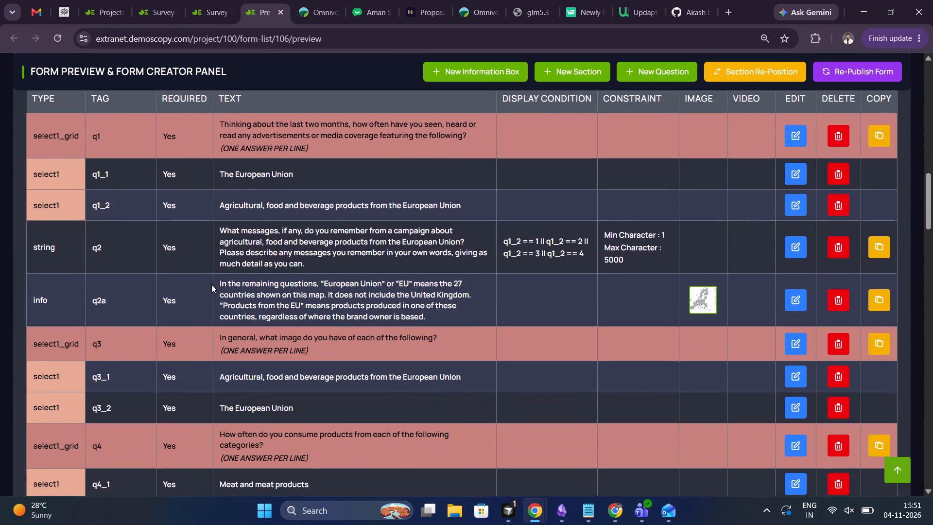
pyautogui.scroll(-2, 211, 284)
pyautogui.scroll(10, 211, 284)
# Search form 106's preview page for "dx".
pyautogui.hotkey('ctrl', 'f')
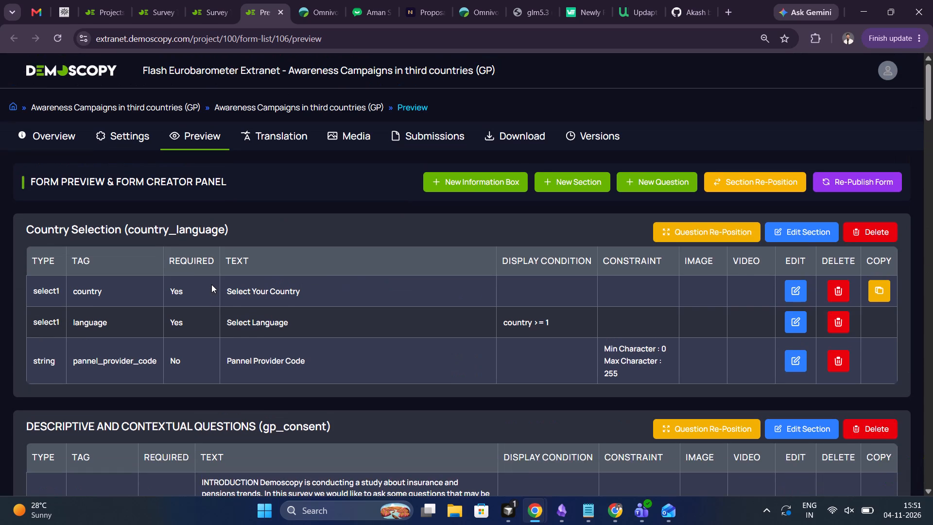
pyautogui.write('dx')
pyautogui.press('Return')
pyautogui.press('Return')
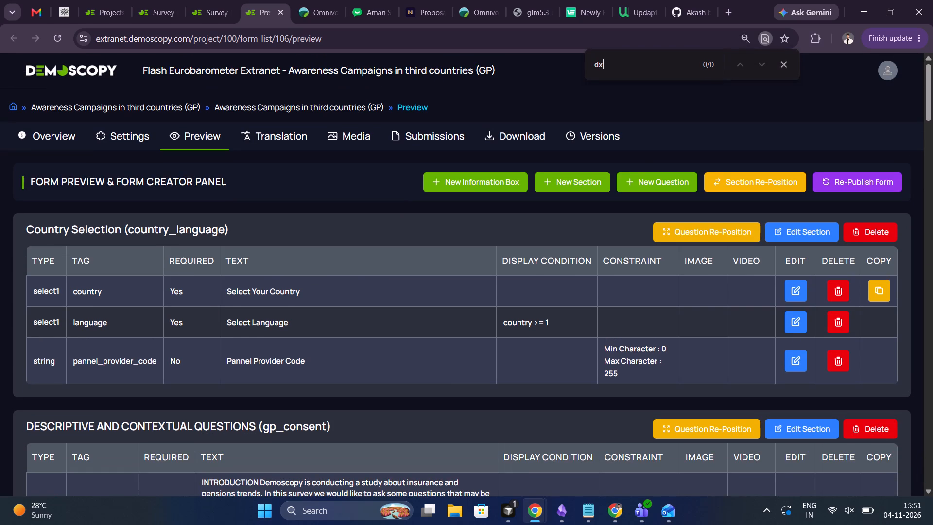
pyautogui.press('Return')
pyautogui.press('Return')
pyautogui.press('Return')
pyautogui.press('Return')
pyautogui.press('Return')
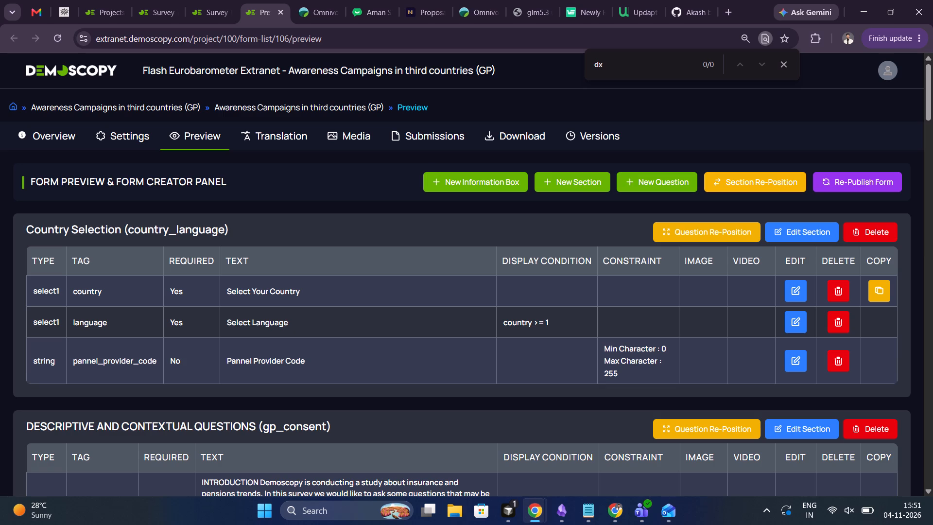
# Compare the title and target section at the start of the REA B2C questionnaire with form 106's preview, ending on the preview.
pyautogui.hotkey('alt', 'Tab')
pyautogui.scroll(11, 481, 281)
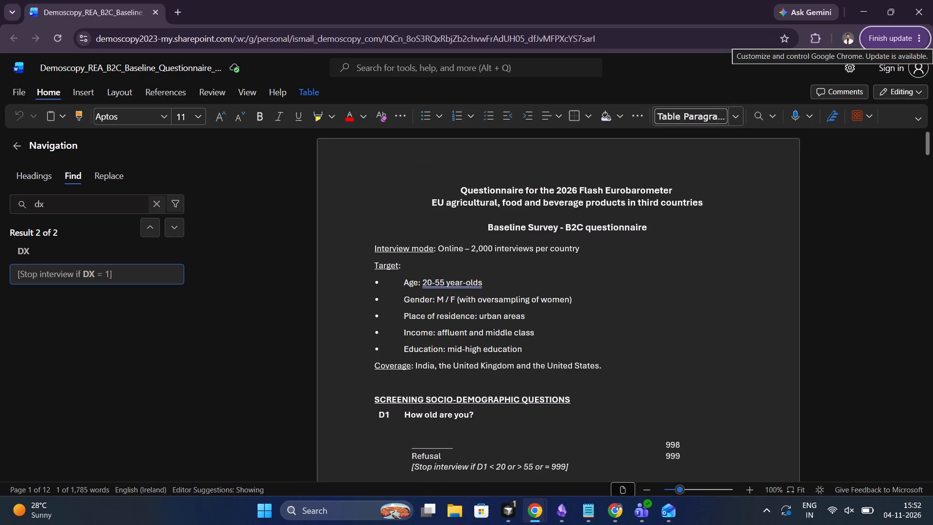
pyautogui.hotkey('alt', 'Tab')
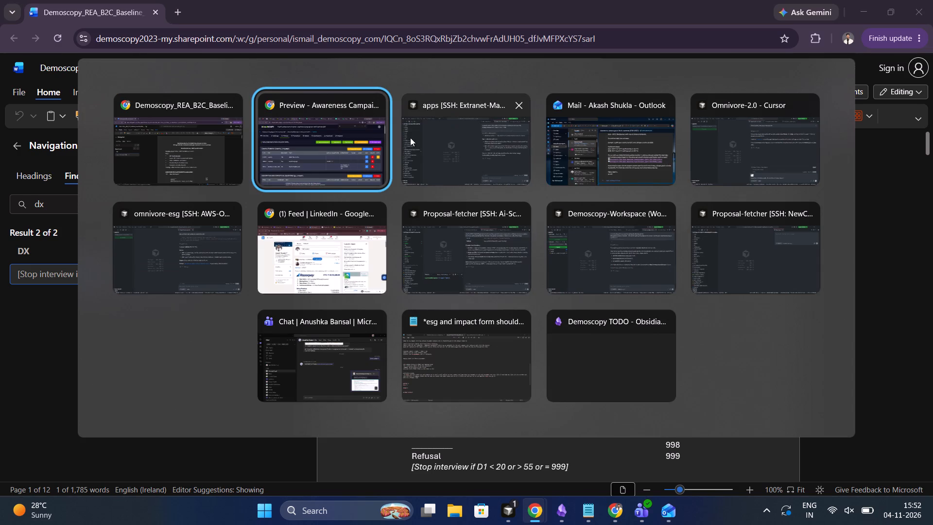
pyautogui.click(304, 145)
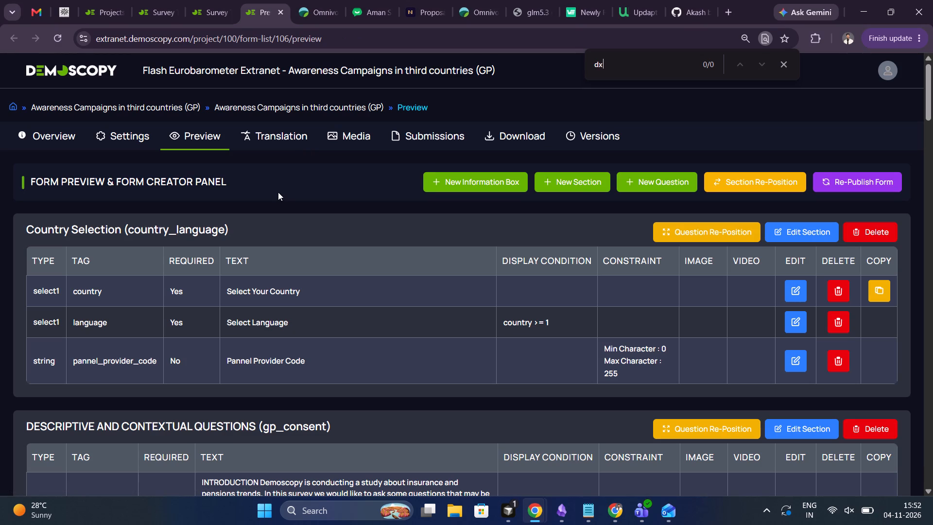
pyautogui.scroll(3, 278, 192)
pyautogui.hotkey('alt', 'Tab')
pyautogui.doubleClick(574, 229)
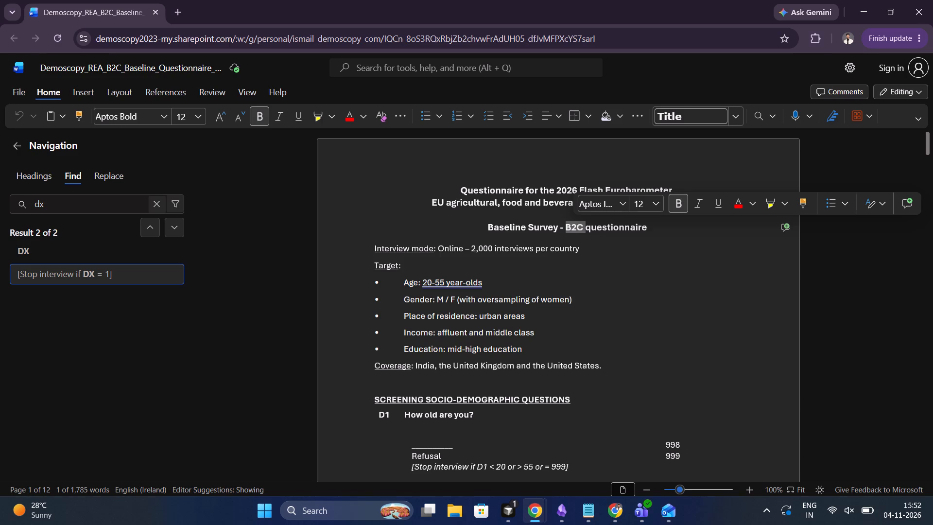
pyautogui.hotkey('alt', 'Tab')
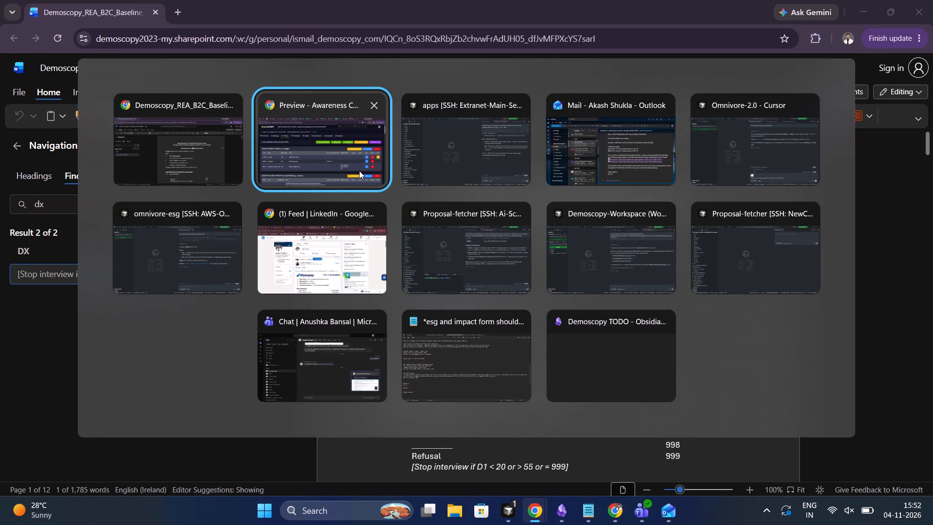
pyautogui.click(339, 166)
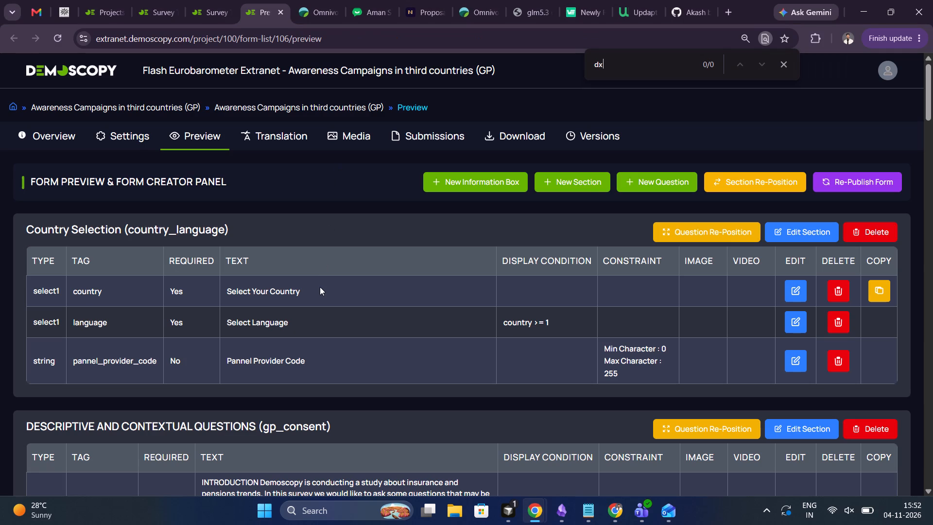
# Switch to the REA B2C baseline questionnaire document and close its window, returning to form 106's preview.
pyautogui.hotkey('alt', 'Tab')
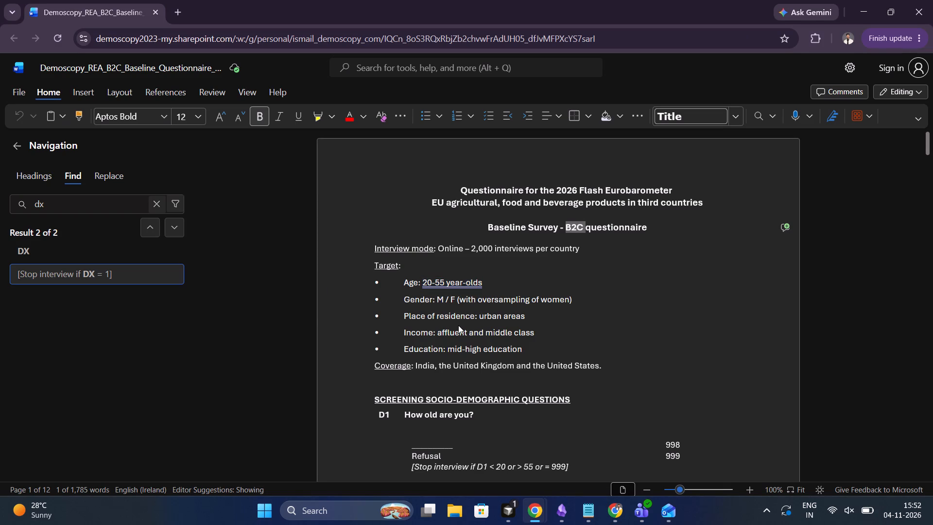
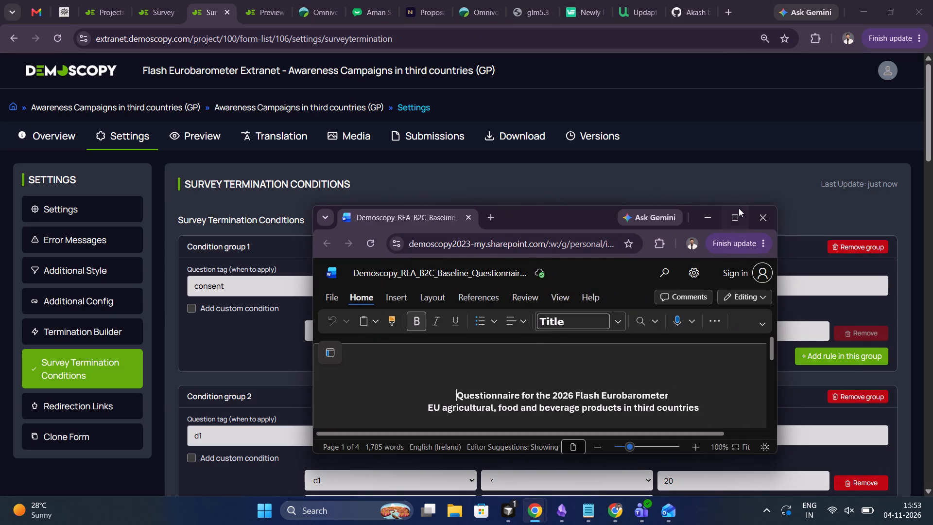
# Enlarge the REA B2C questionnaire window and locate question DX among the screening socio-demographic questions, selecting its label.
pyautogui.click(735, 217)
pyautogui.scroll(-3, 442, 307)
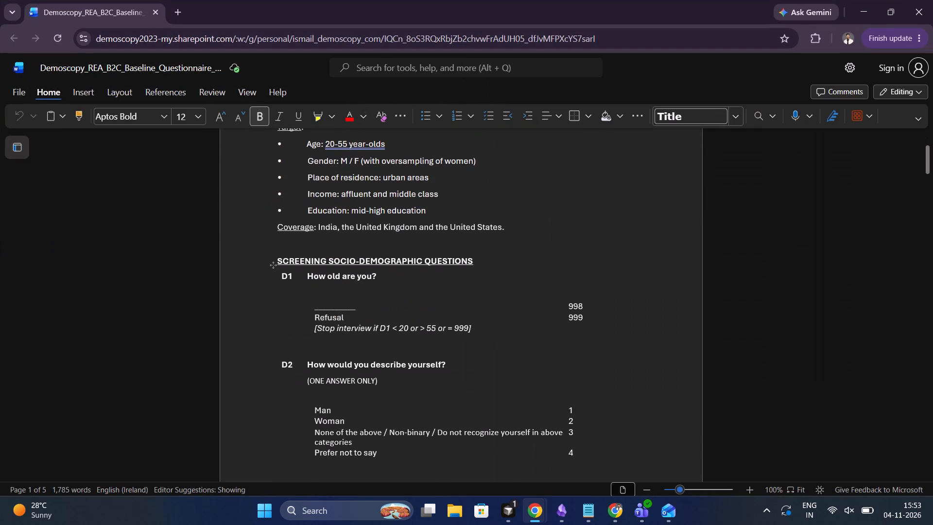
pyautogui.scroll(-6, 375, 334)
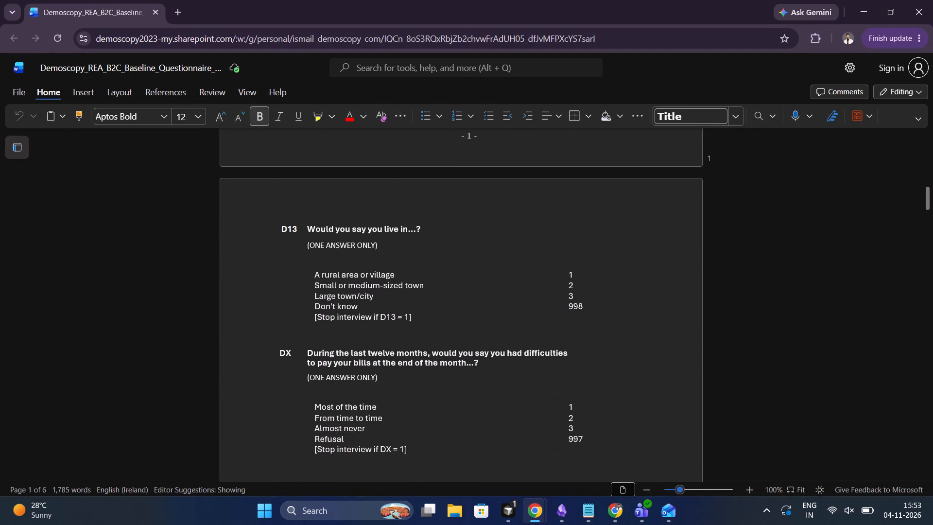
pyautogui.scroll(-1, 429, 356)
pyautogui.tripleClick(282, 307)
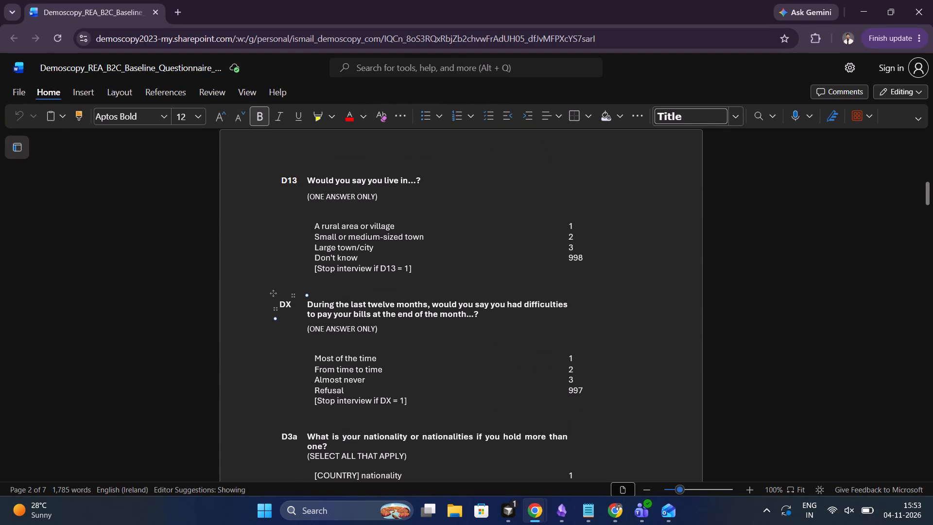
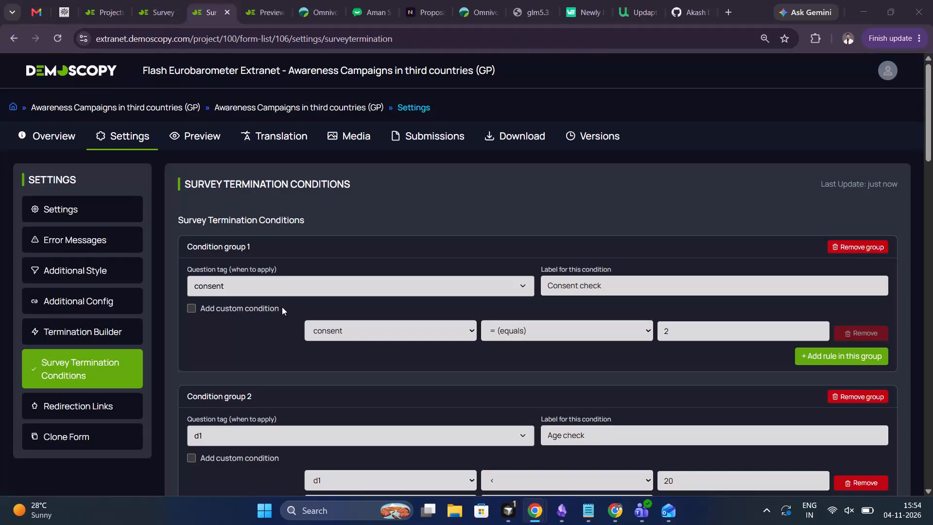
# Return to form 106's preview and search the page for "during" to look for the question by its wording.
pyautogui.click(262, 0)
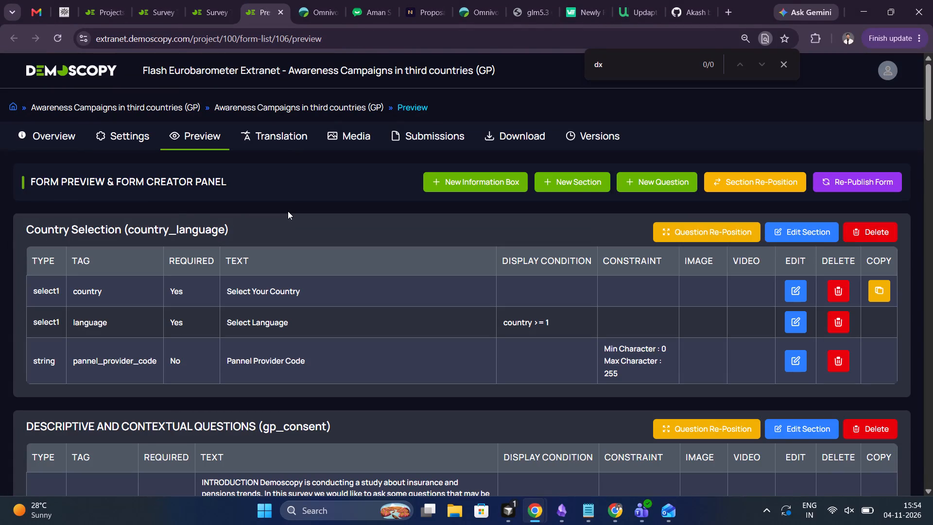
pyautogui.hotkey('ctrl', 'f')
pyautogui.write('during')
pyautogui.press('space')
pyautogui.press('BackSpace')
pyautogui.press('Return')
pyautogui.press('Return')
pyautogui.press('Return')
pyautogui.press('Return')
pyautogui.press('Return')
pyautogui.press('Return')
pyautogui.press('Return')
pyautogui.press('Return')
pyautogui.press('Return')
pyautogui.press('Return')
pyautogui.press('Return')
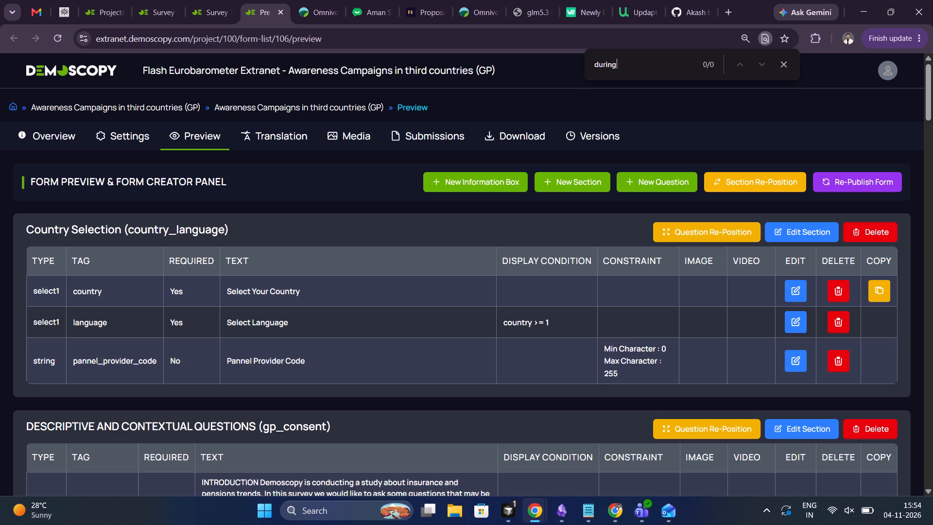
# Return to form 106's survey termination conditions and examine the condition groups, especially those for tags d13 and dx.
pyautogui.click(213, 1)
pyautogui.scroll(-3, 262, 196)
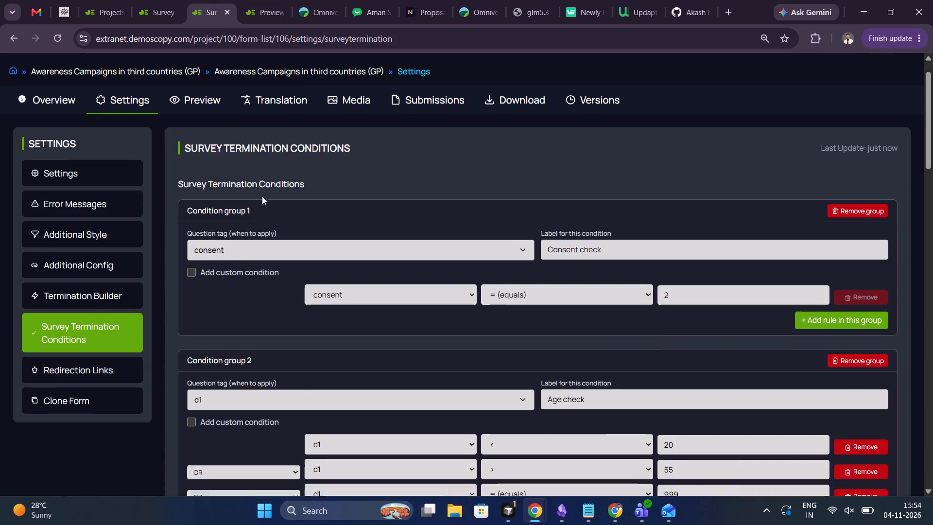
pyautogui.scroll(-15, 262, 196)
pyautogui.scroll(2, 262, 196)
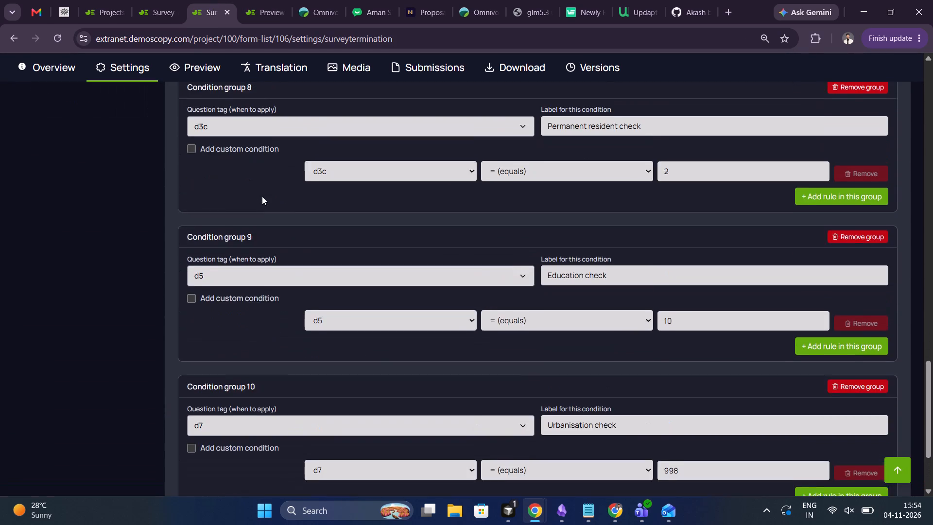
pyautogui.scroll(5, 262, 196)
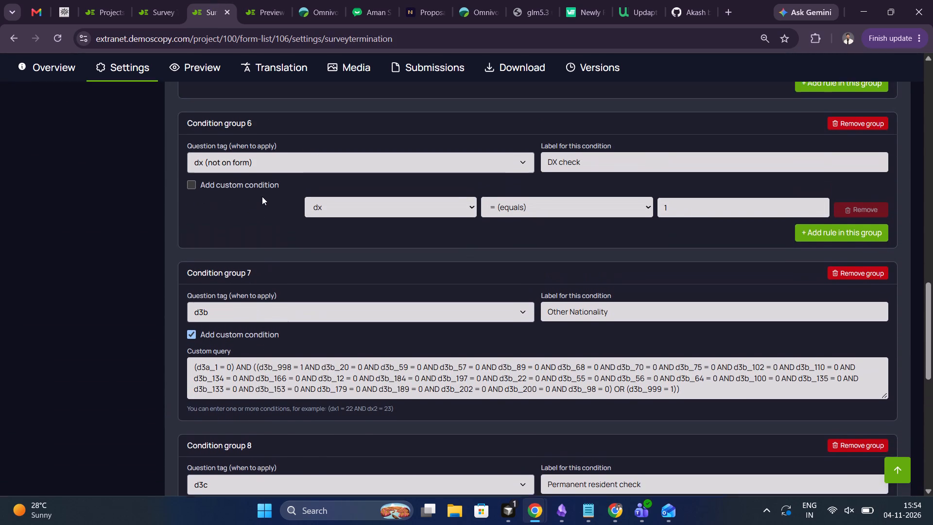
pyautogui.scroll(4, 262, 196)
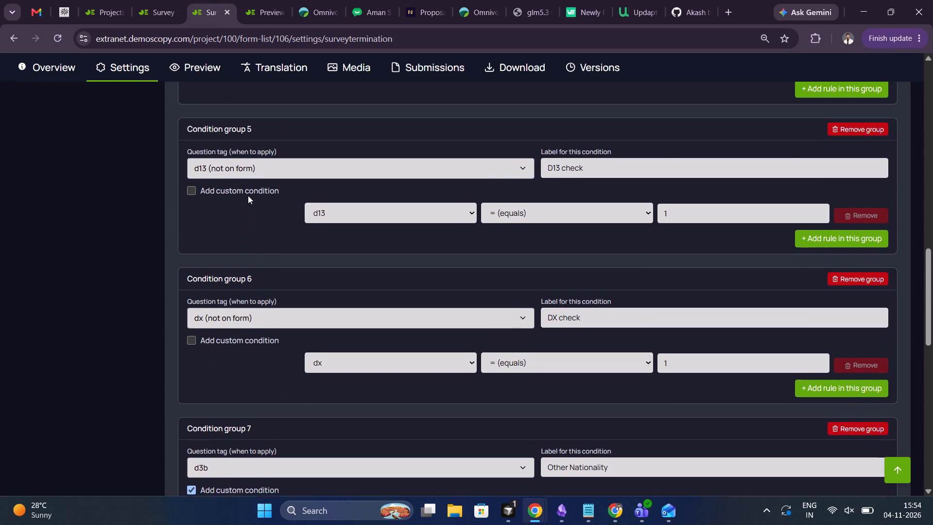
pyautogui.scroll(2, 248, 195)
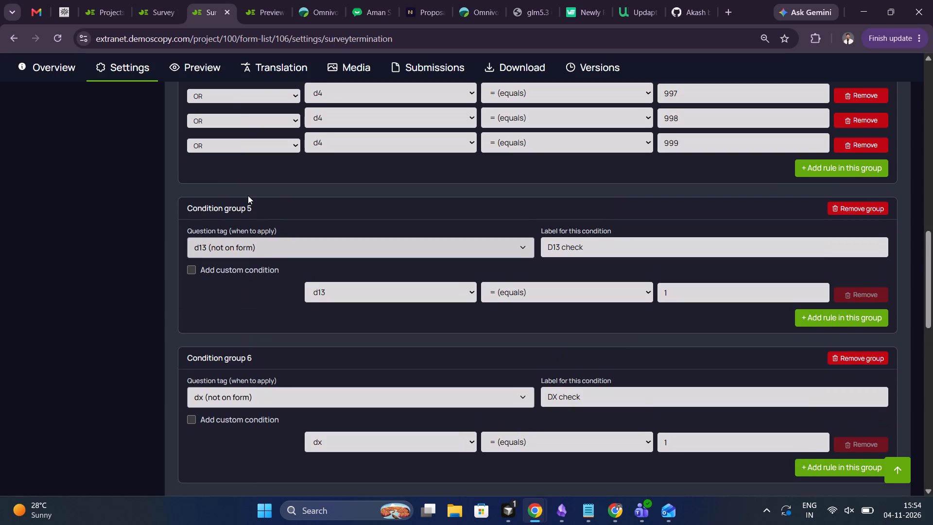